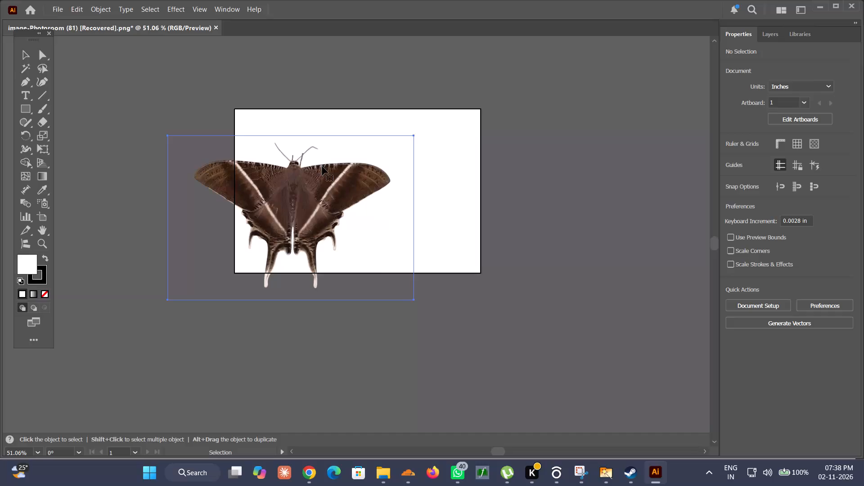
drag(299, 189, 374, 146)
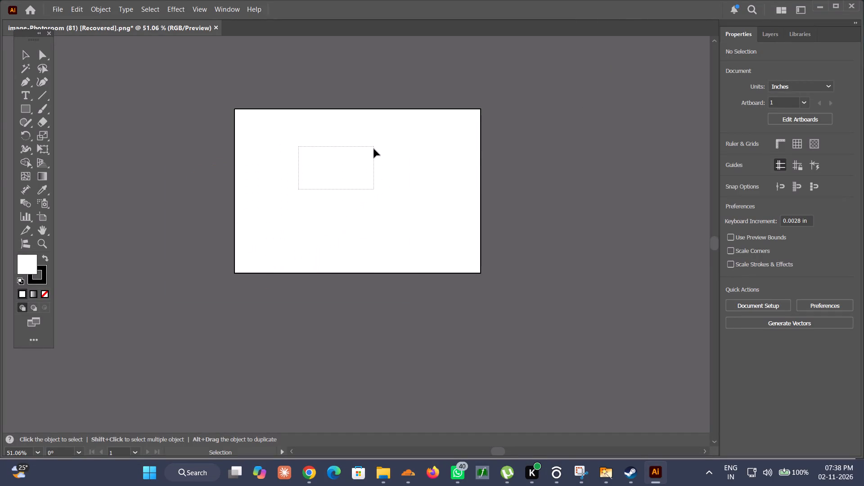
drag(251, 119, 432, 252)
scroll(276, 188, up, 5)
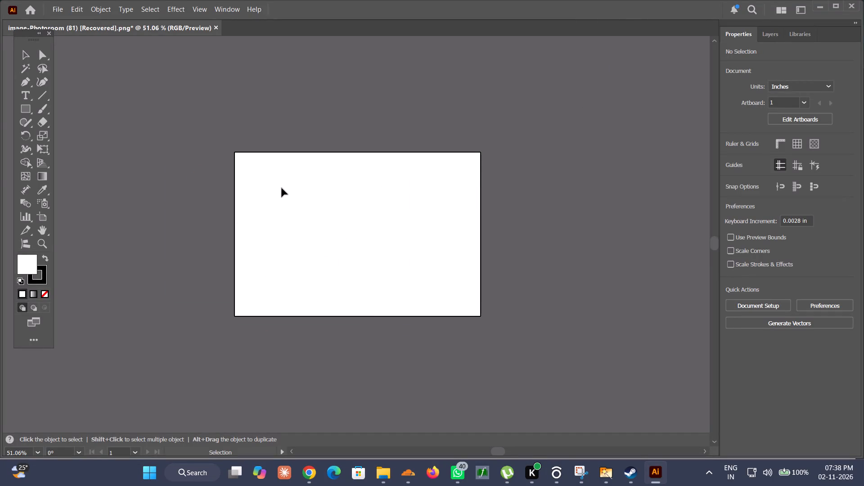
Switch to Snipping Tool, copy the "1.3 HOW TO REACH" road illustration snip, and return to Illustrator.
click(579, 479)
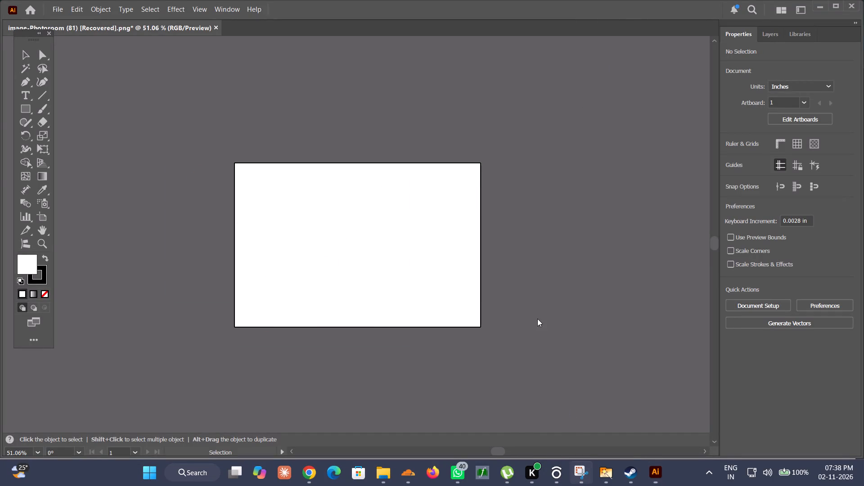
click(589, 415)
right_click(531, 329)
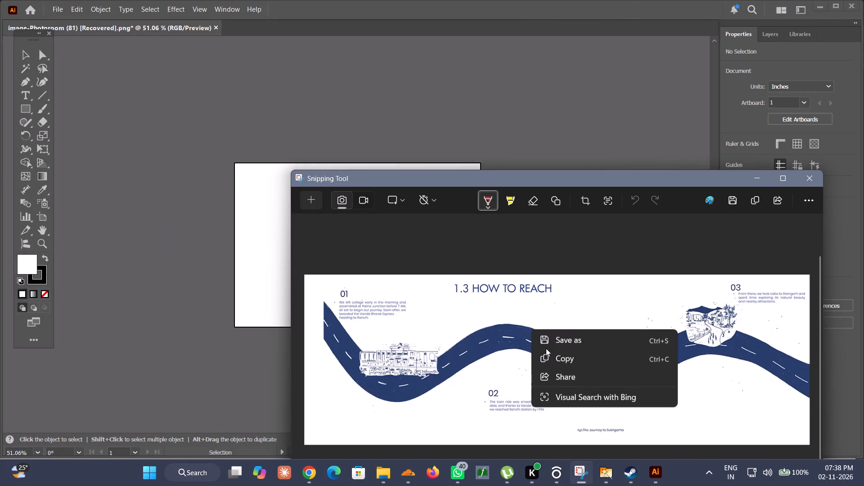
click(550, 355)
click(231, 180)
Add a new layer above Layer 1.
click(765, 31)
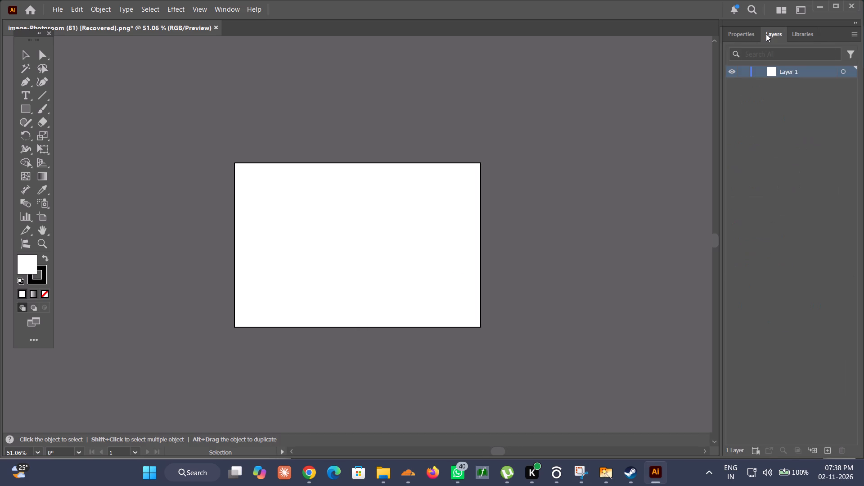
click(831, 451)
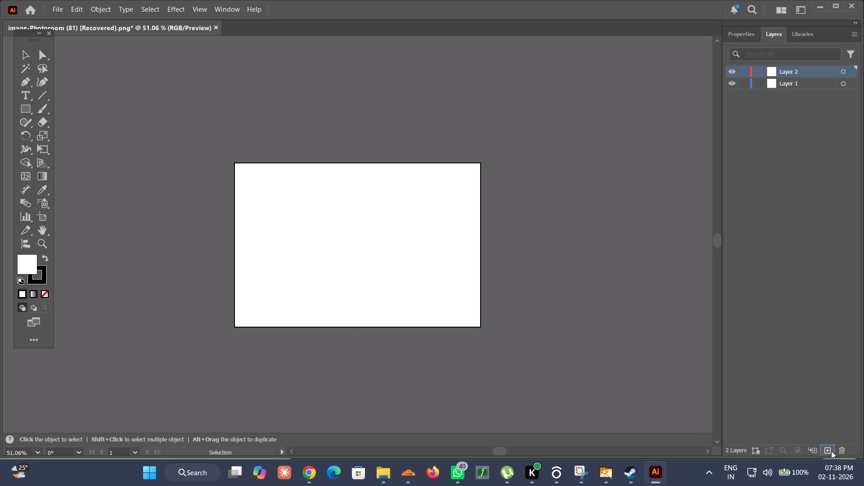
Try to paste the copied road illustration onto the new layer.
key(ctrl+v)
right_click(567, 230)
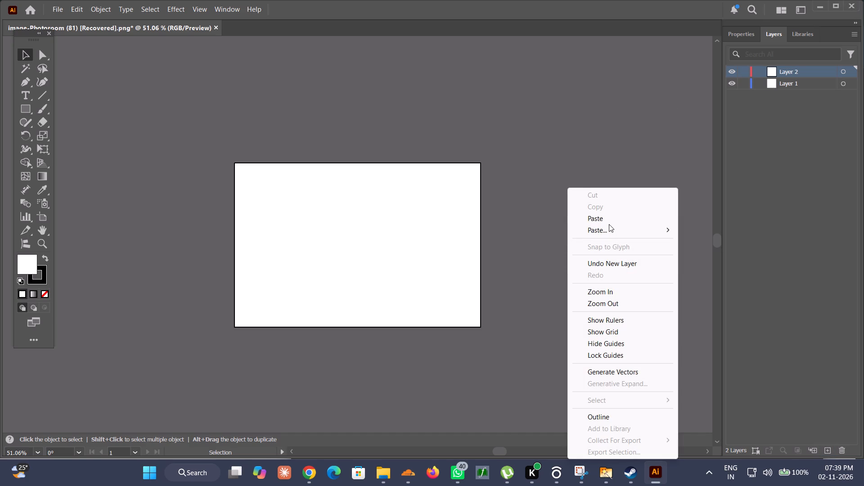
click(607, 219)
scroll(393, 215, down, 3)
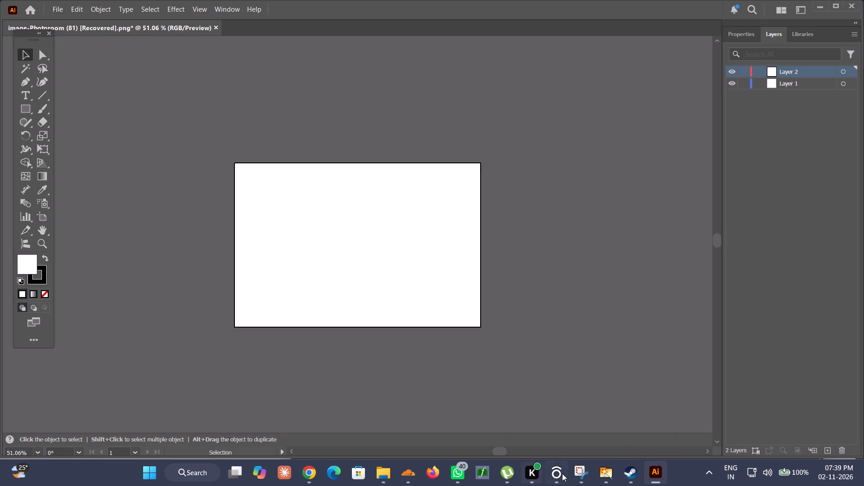
Switch to Snipping Tool, copy the "1.3 HOW TO REACH" snip again, and return to Illustrator.
click(580, 472)
right_click(500, 315)
right_click(500, 315)
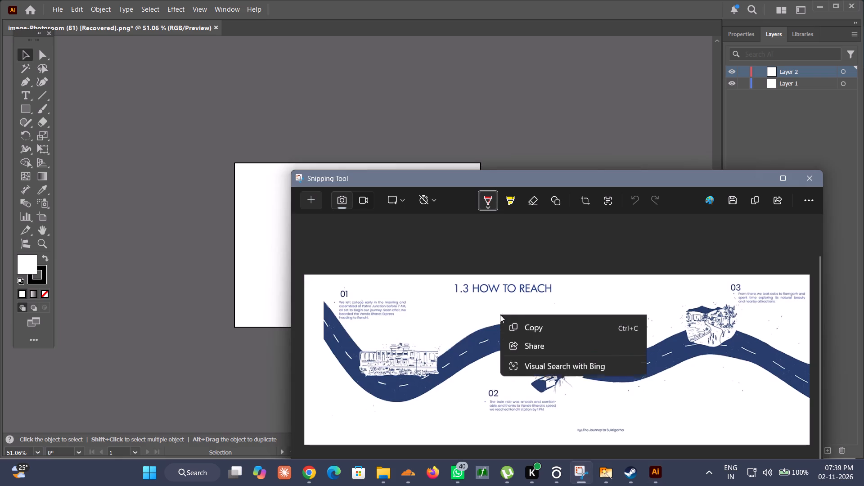
click(527, 342)
click(272, 152)
click(327, 133)
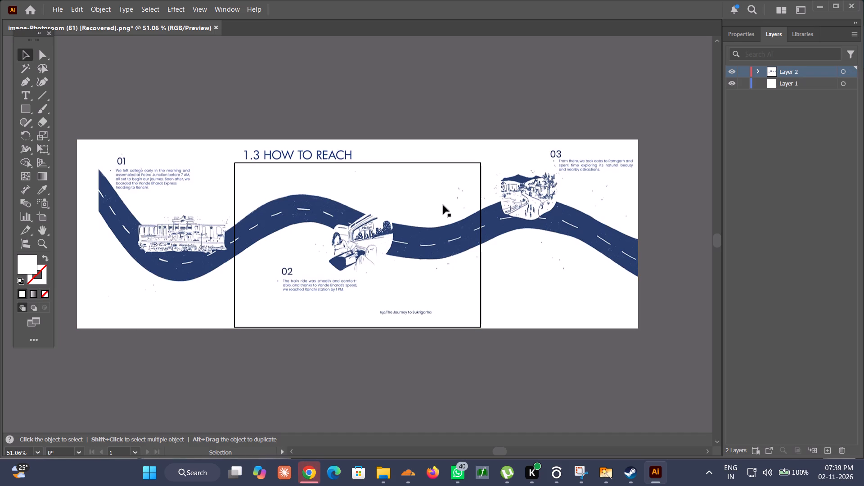
Undo the last paste and paste the road illustration again onto Layer 2.
key(ctrl+z)
ctrl+click(463, 167)
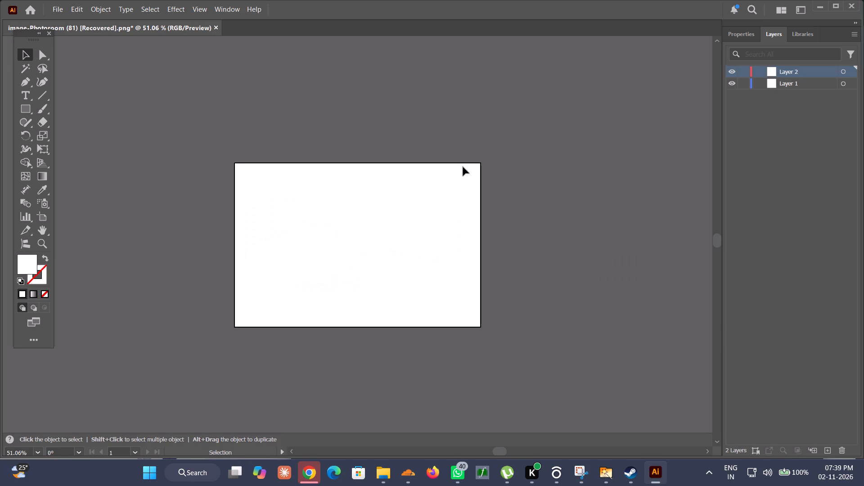
key(ctrl+v)
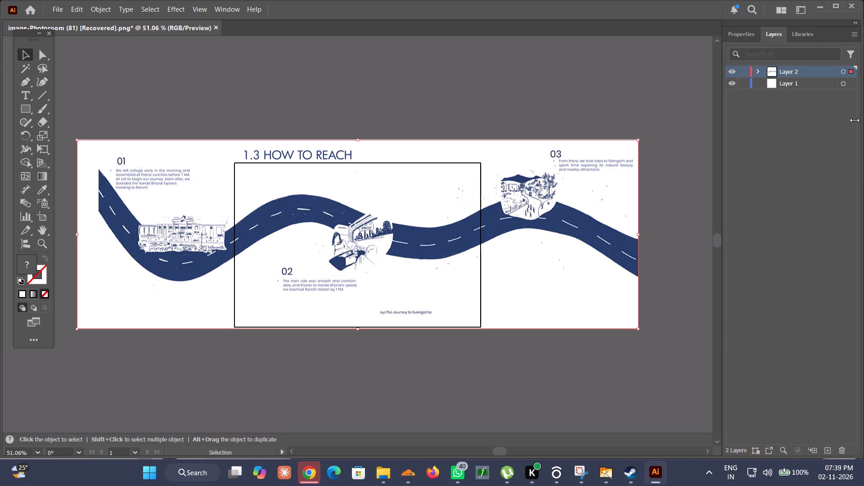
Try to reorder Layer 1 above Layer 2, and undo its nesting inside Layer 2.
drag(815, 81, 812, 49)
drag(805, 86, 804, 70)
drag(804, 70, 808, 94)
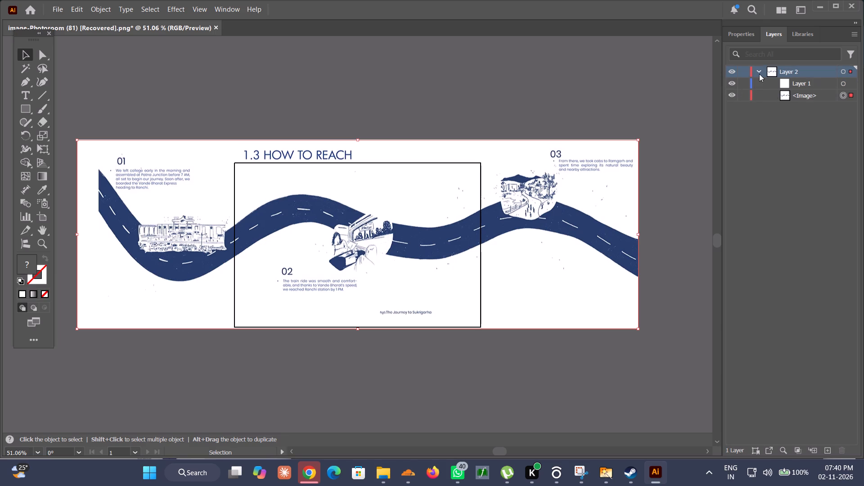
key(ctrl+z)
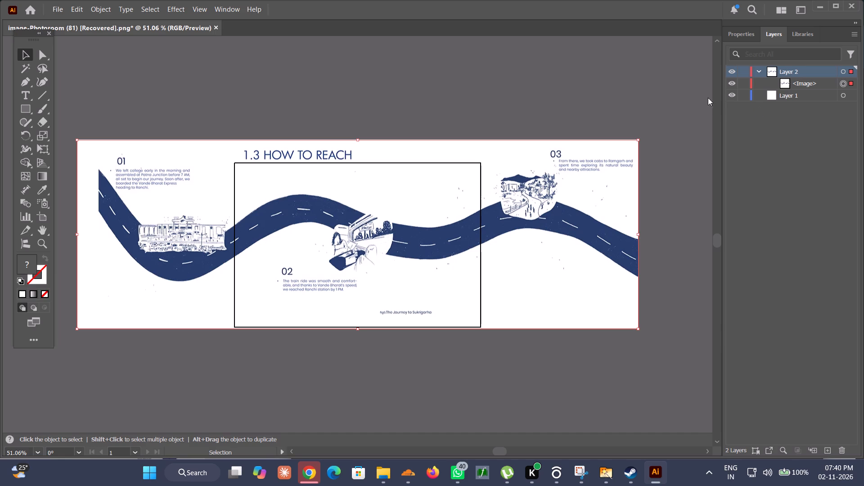
Collapse Layer 2's contents and move Layer 1 above Layer 2 in the layer order.
click(734, 135)
click(758, 70)
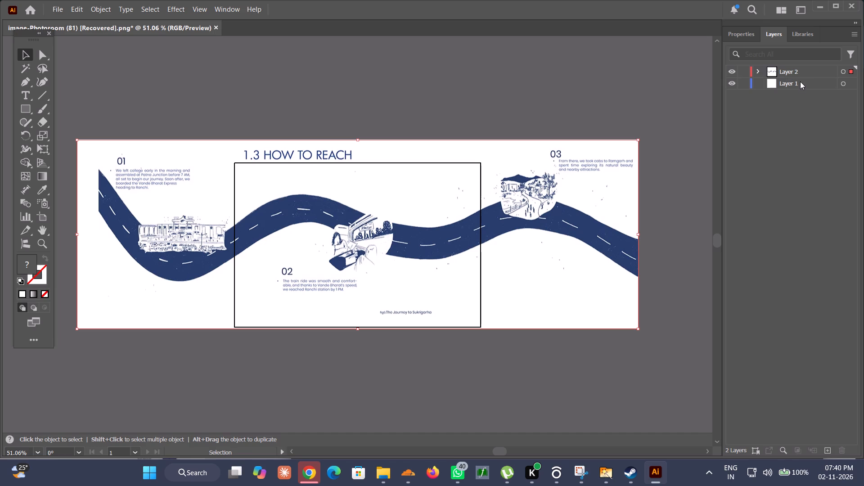
drag(801, 83, 800, 66)
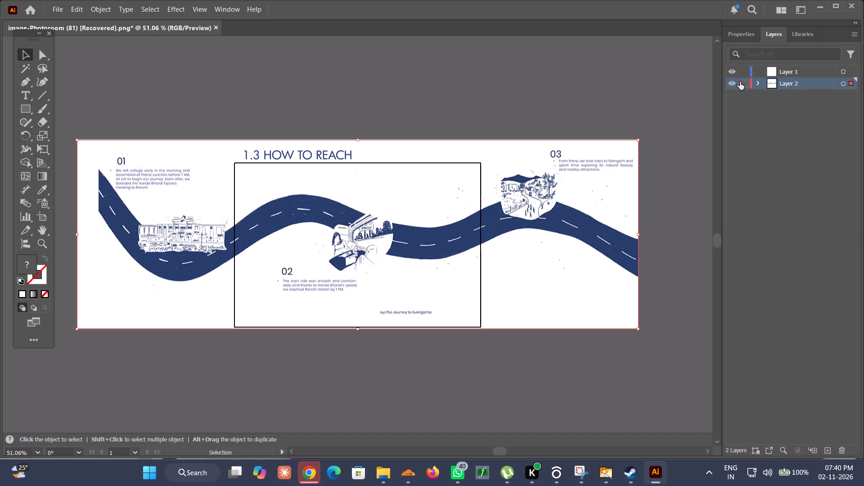
Lock Layer 2, which holds the road illustration.
click(741, 82)
On Layer 1, start a Pen tool path with a straight segment down the road's vertical edge near text 01.
scroll(358, 217, right, 2)
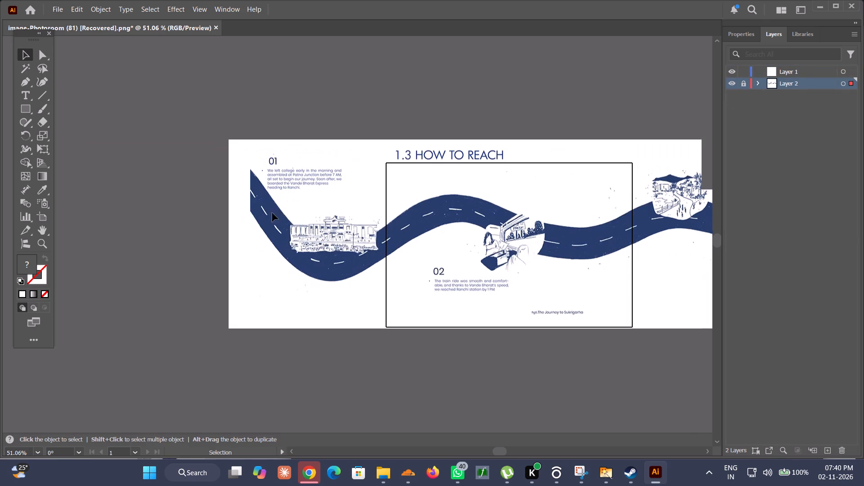
alt+scroll(257, 209, up, 2)
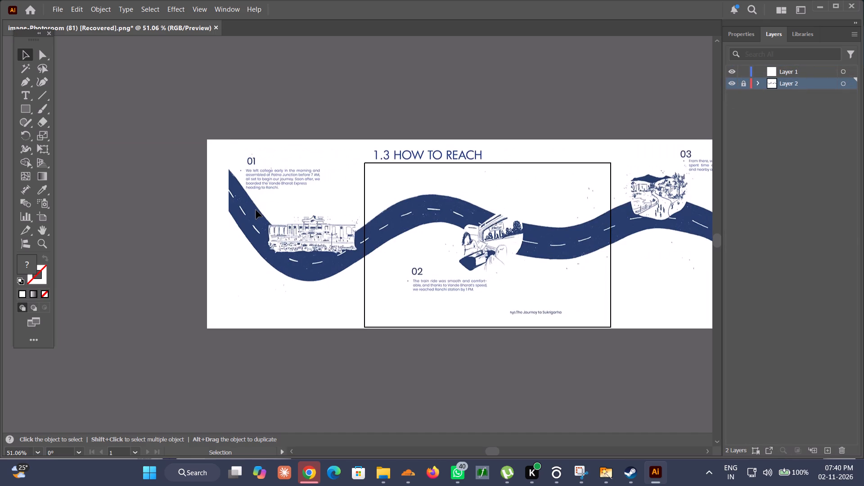
key(p)
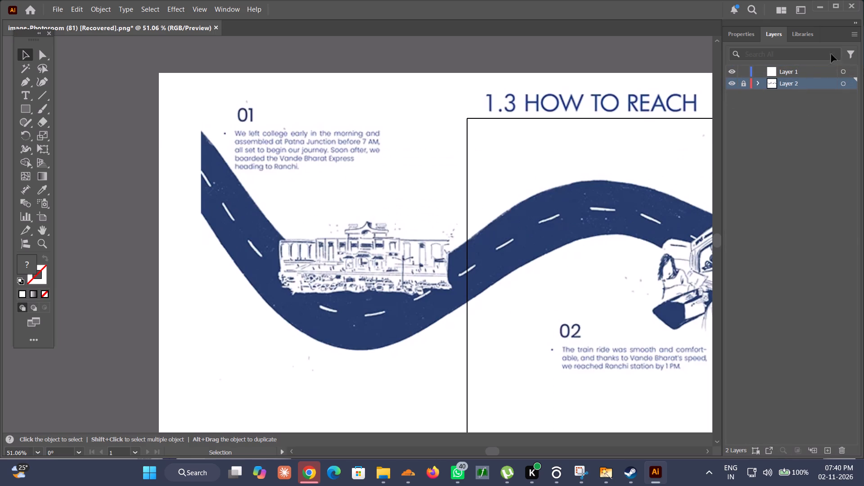
click(805, 76)
click(805, 72)
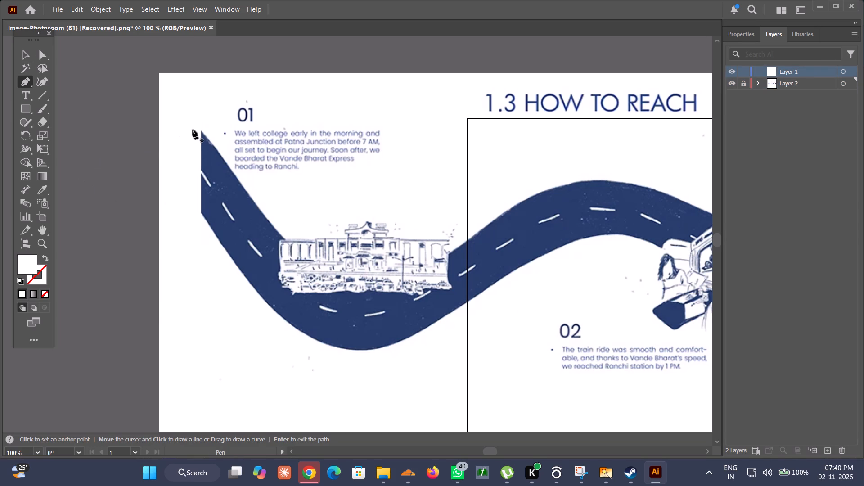
alt+scroll(198, 132, up, 5)
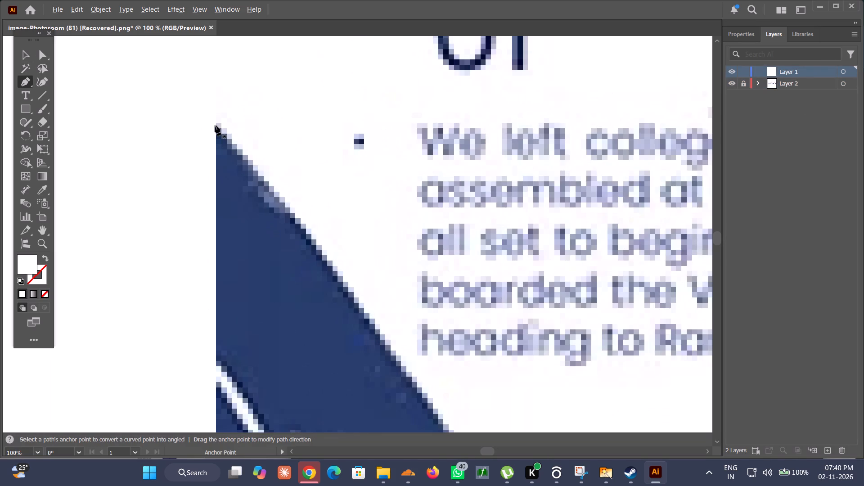
click(216, 123)
scroll(193, 184, down, 18)
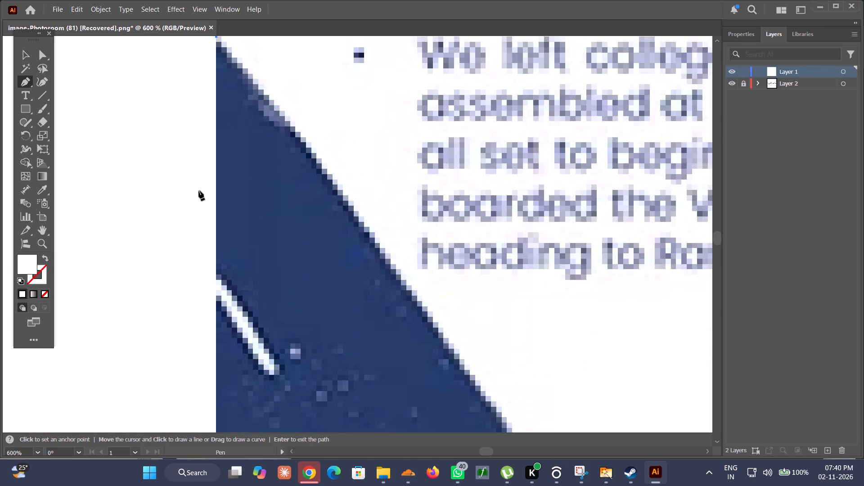
scroll(214, 259, down, 5)
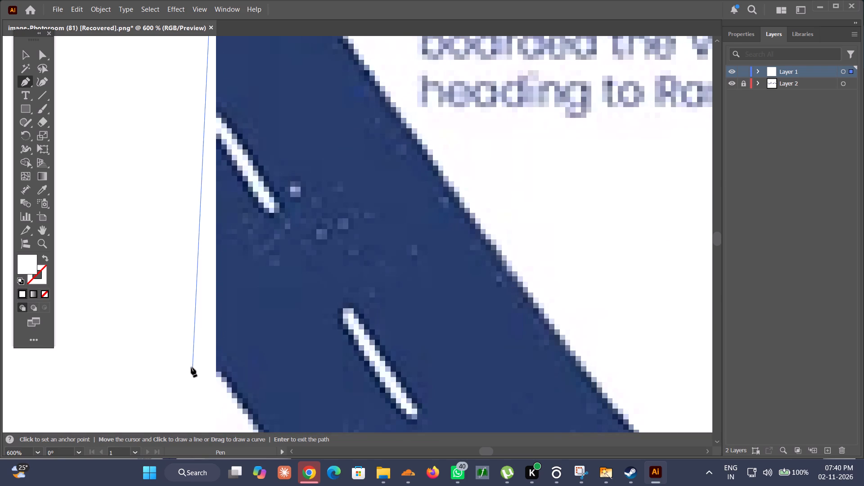
click(217, 370)
Continue the Pen path along the road's lower edge with curves through the first dip and up to the crest before the train scene.
scroll(229, 382, down, 3)
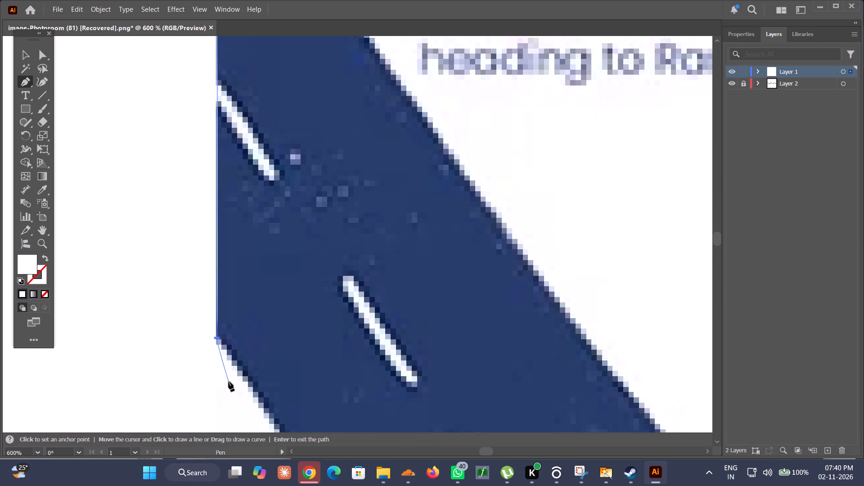
scroll(229, 382, down, 5)
alt+scroll(231, 381, down, 9)
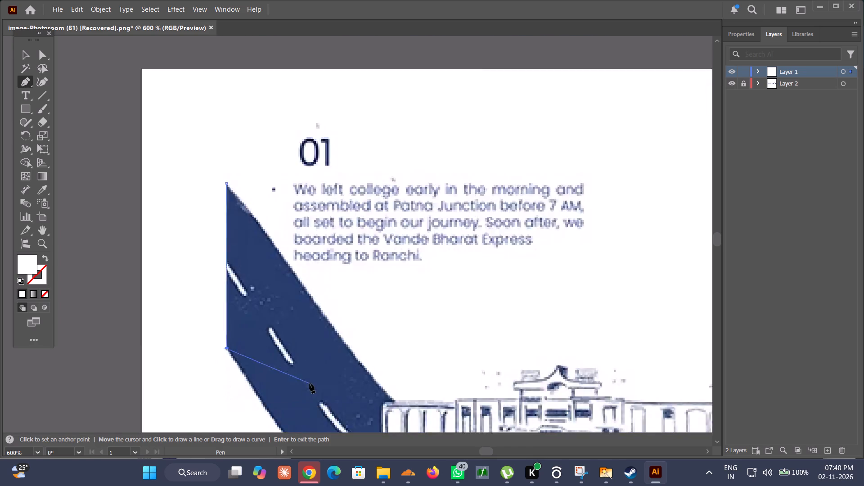
scroll(310, 383, down, 9)
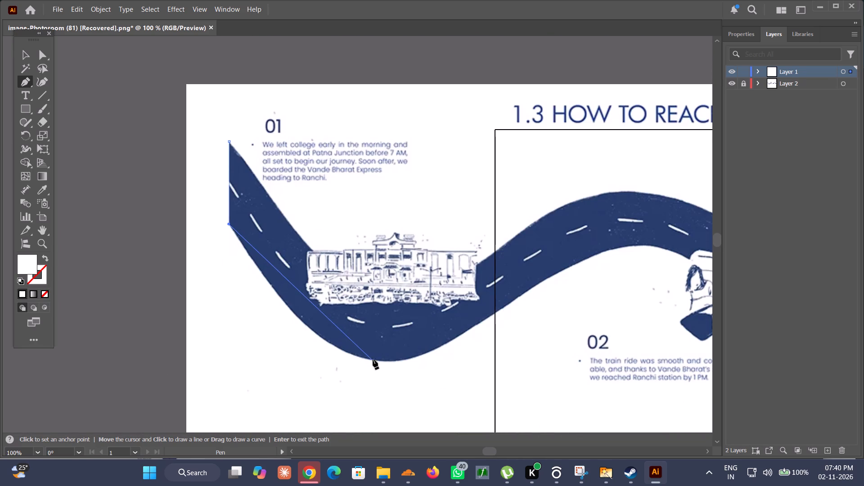
drag(369, 359, 397, 368)
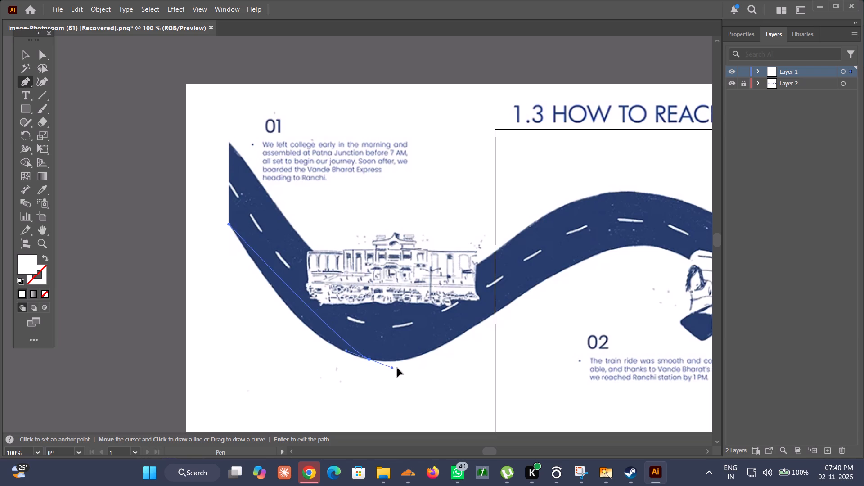
drag(397, 368, 434, 365)
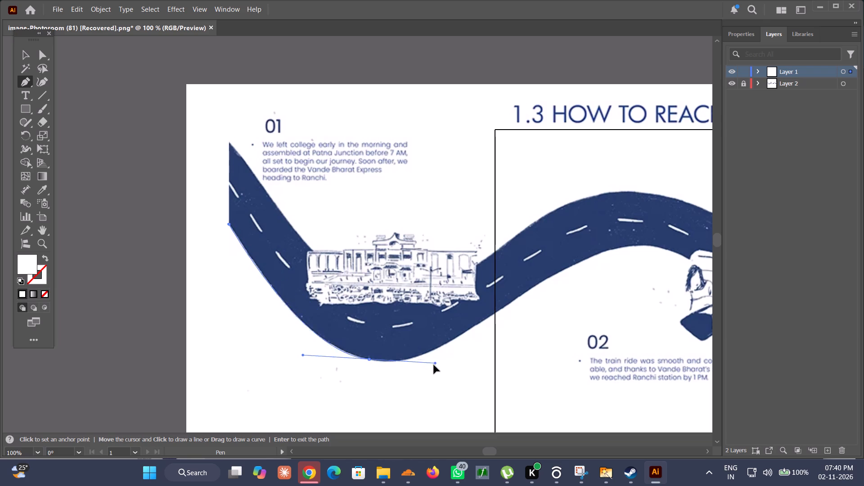
drag(434, 365, 432, 366)
scroll(556, 264, left, 3)
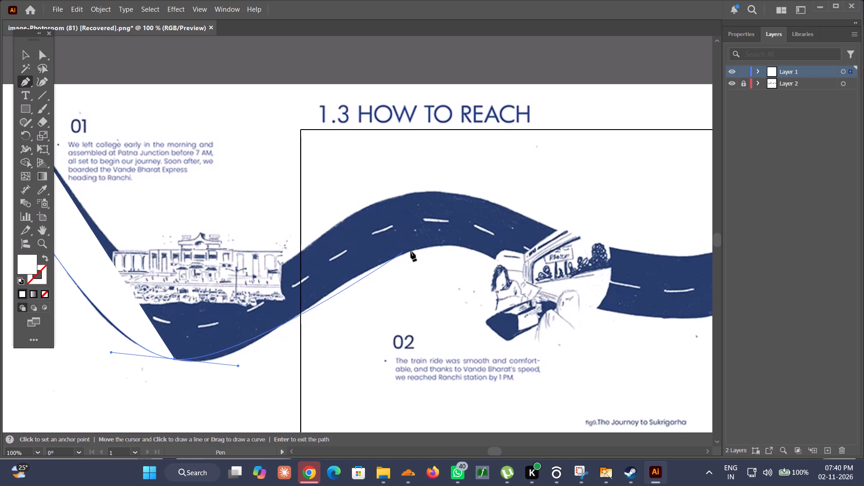
drag(414, 250, 465, 239)
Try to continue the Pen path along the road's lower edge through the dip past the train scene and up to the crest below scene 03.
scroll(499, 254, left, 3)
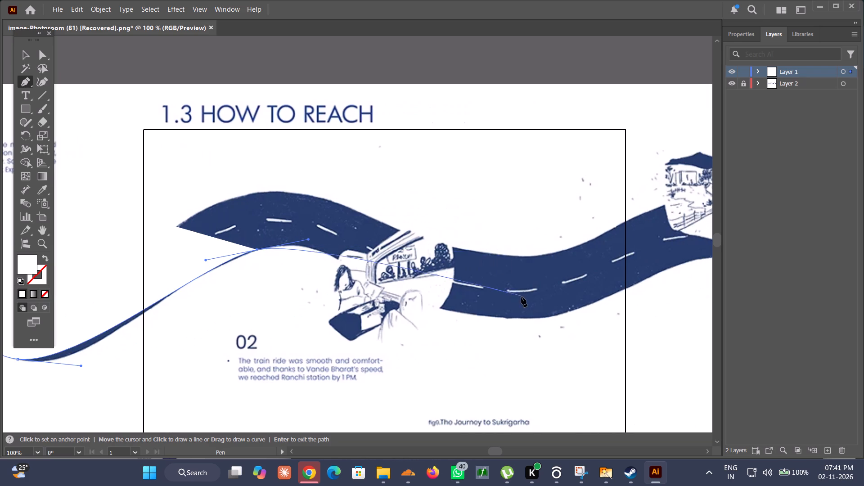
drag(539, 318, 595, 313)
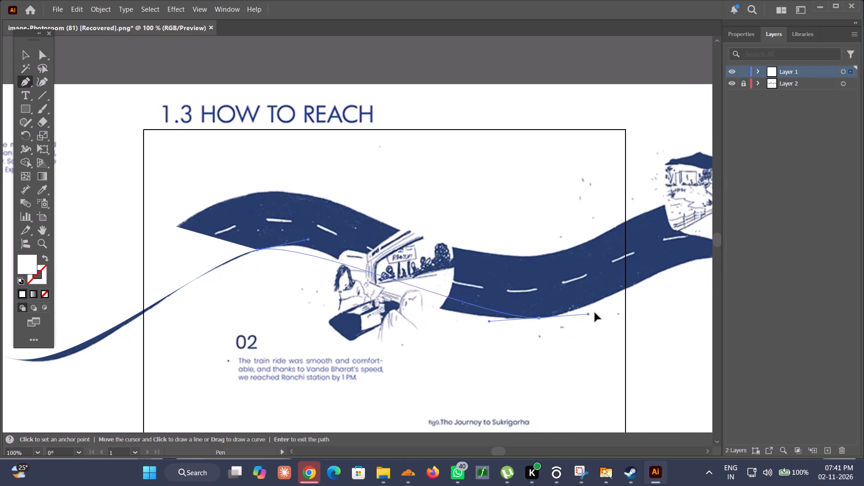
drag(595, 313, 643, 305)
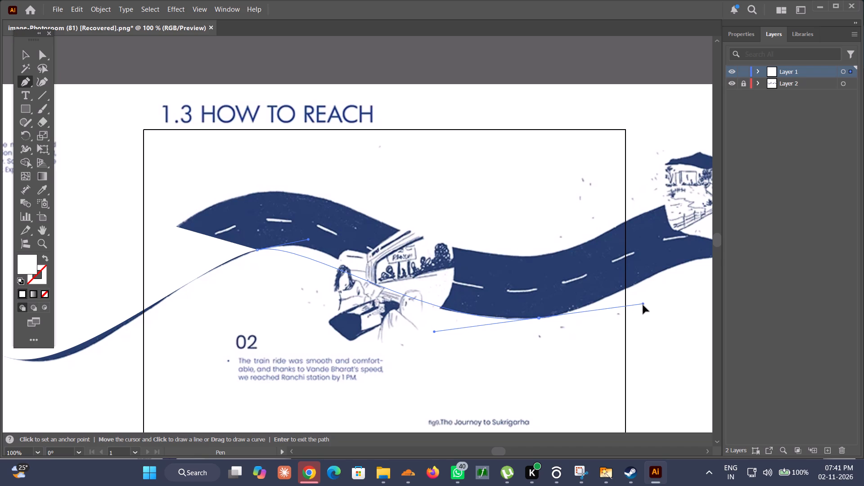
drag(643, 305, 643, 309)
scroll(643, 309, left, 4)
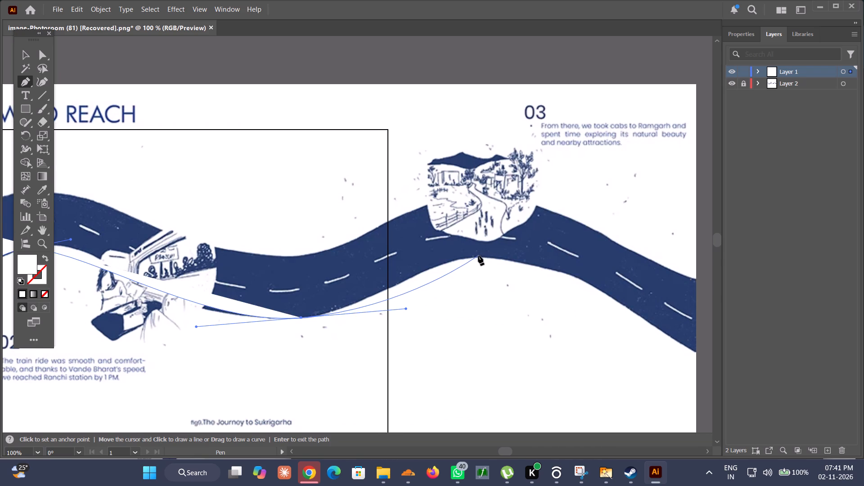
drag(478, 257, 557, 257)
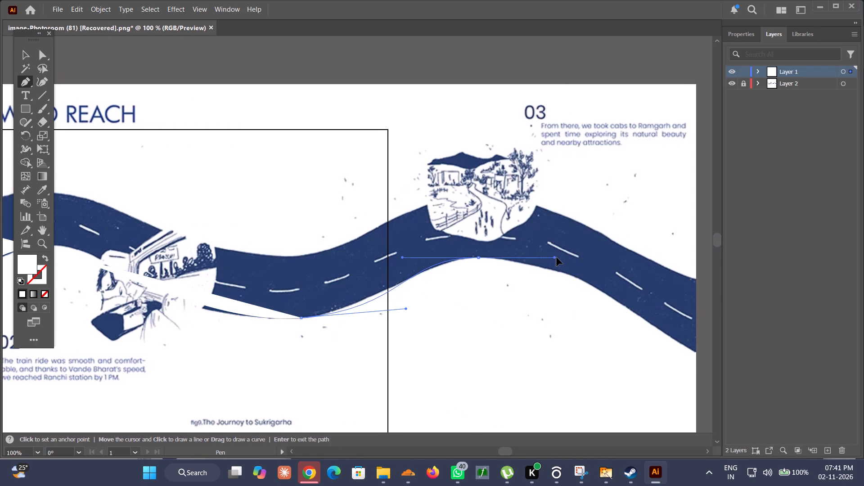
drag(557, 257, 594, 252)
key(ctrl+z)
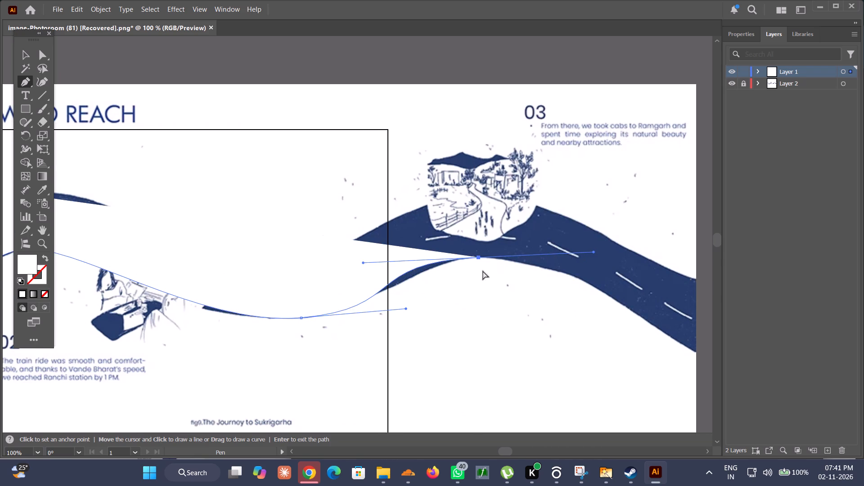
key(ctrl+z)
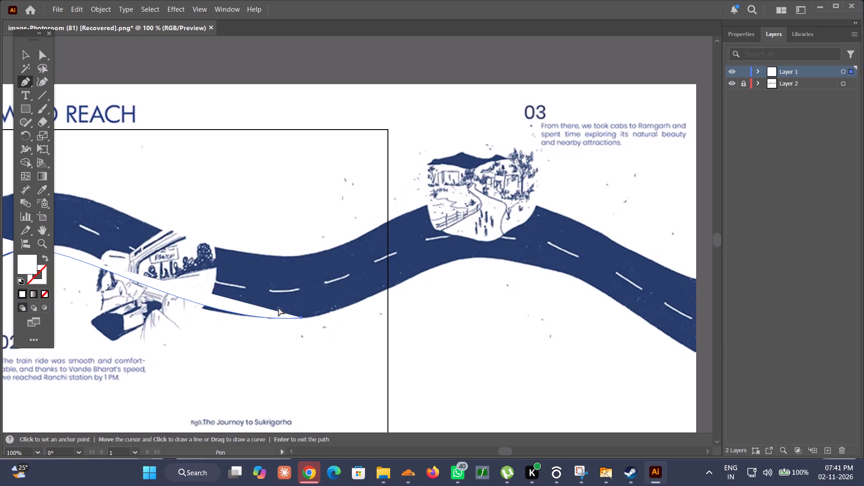
Continue the Pen path along the road's lower edge with curves through the dip after the train scene and over the crest below scene 03.
scroll(279, 315, right, 3)
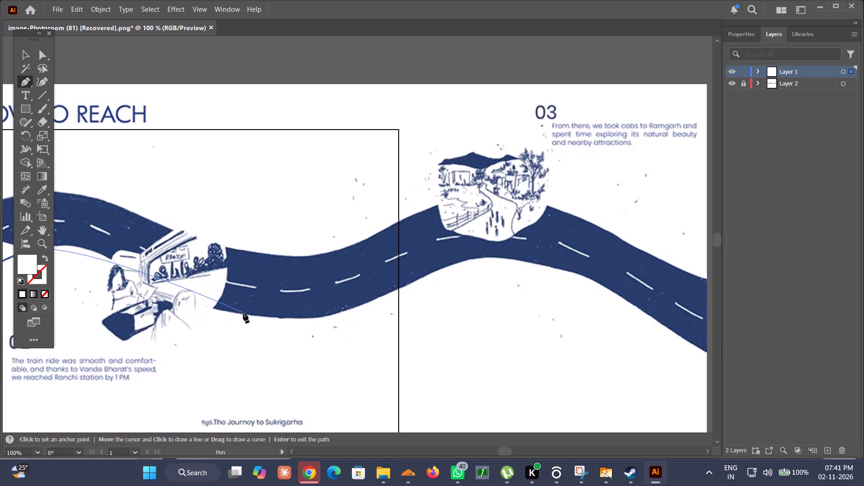
drag(243, 313, 314, 318)
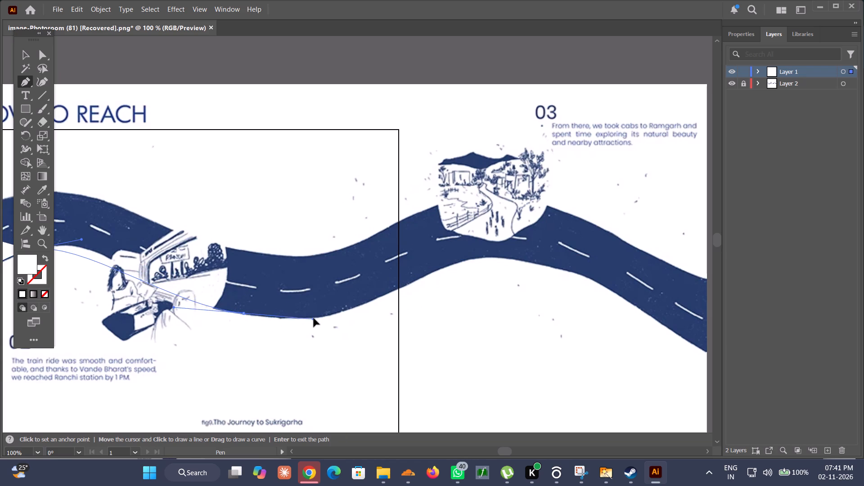
drag(314, 318, 317, 318)
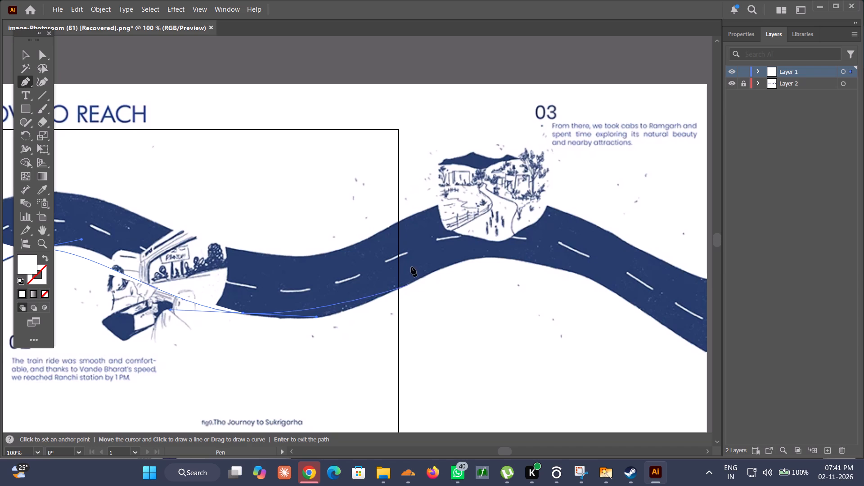
drag(404, 286, 489, 245)
scroll(539, 258, left, 1)
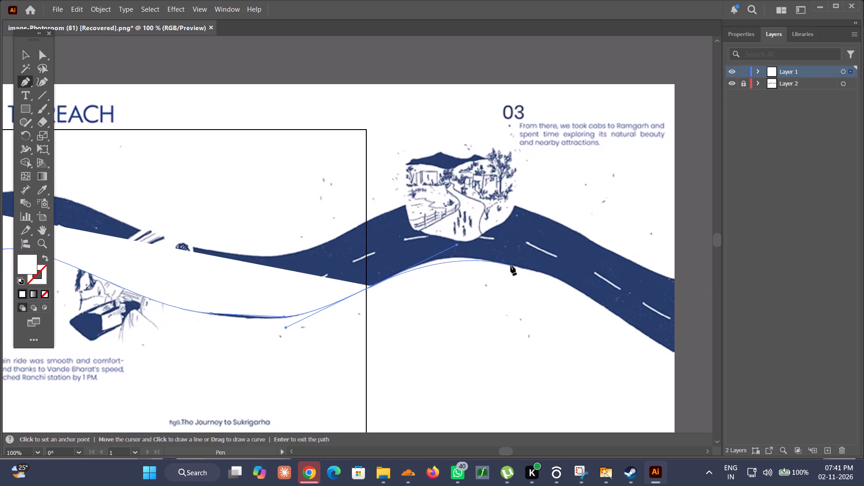
drag(510, 264, 557, 271)
Extend the Pen path down the lower edge to the page's edge and add a straight vertical segment up to the road's upper corner.
scroll(563, 282, left, 1)
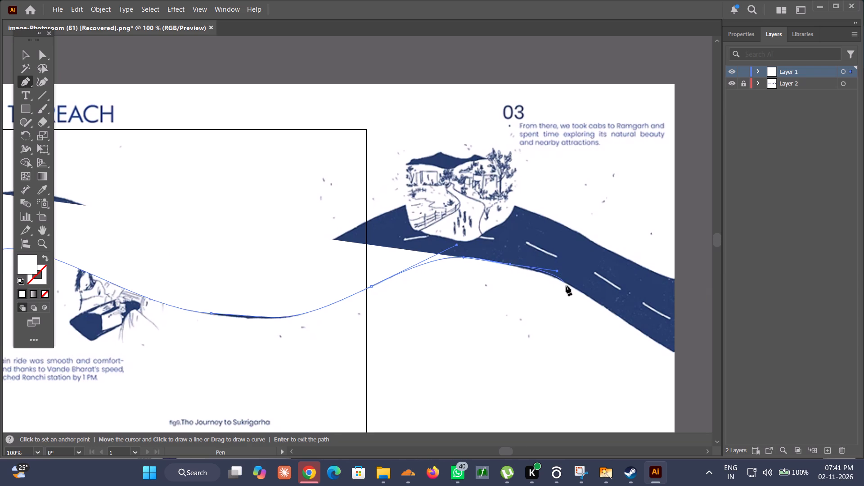
scroll(566, 286, left, 2)
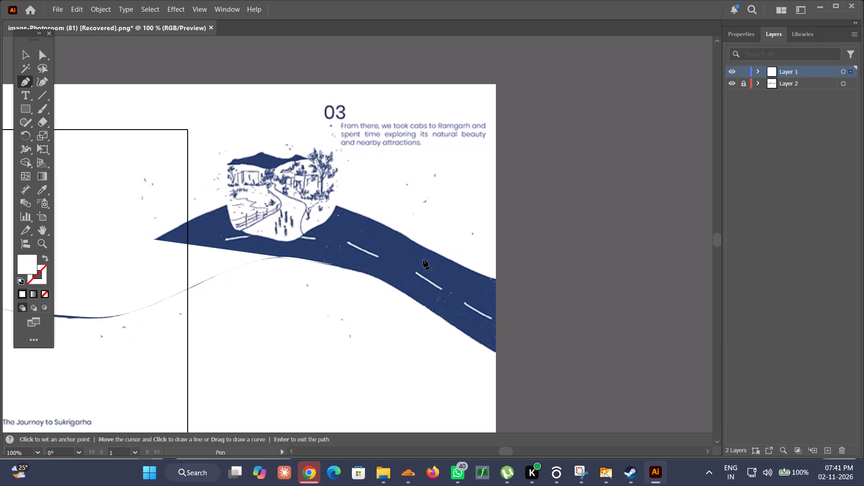
drag(428, 310, 468, 337)
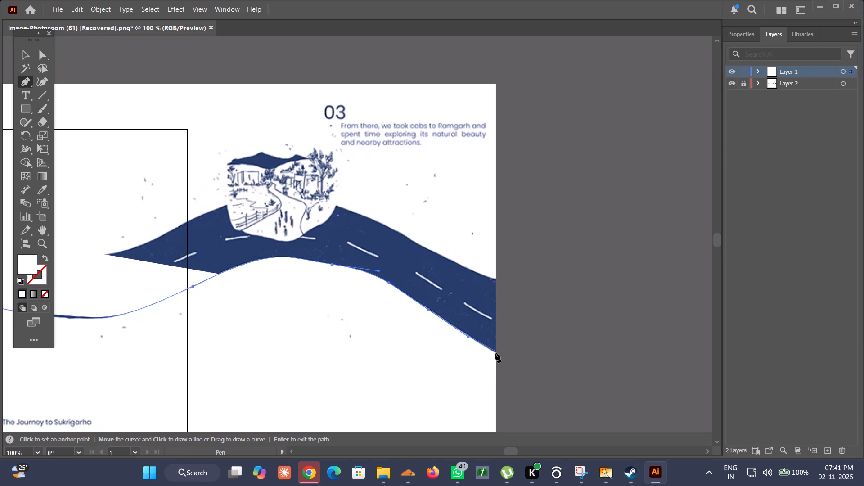
click(495, 353)
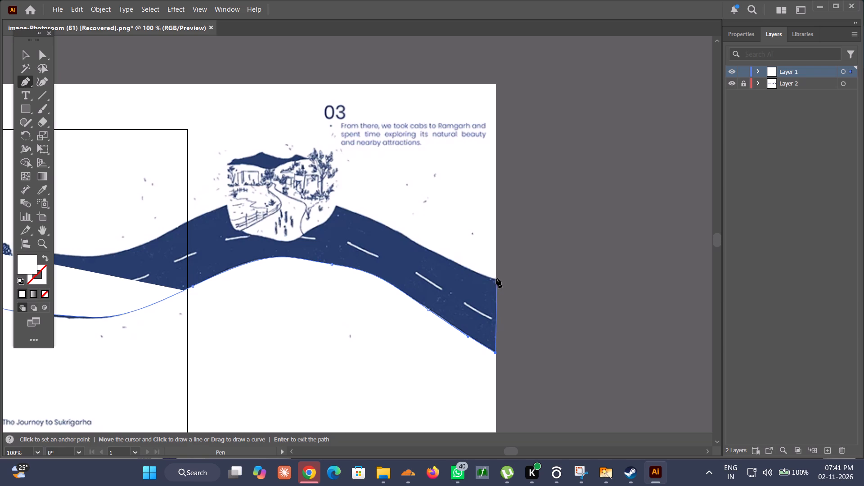
click(495, 278)
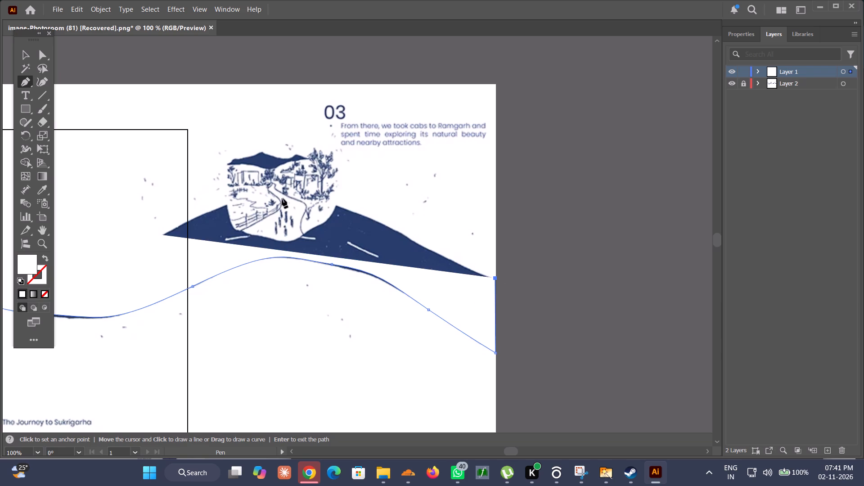
Set the fill of the road path in progress to None.
click(750, 35)
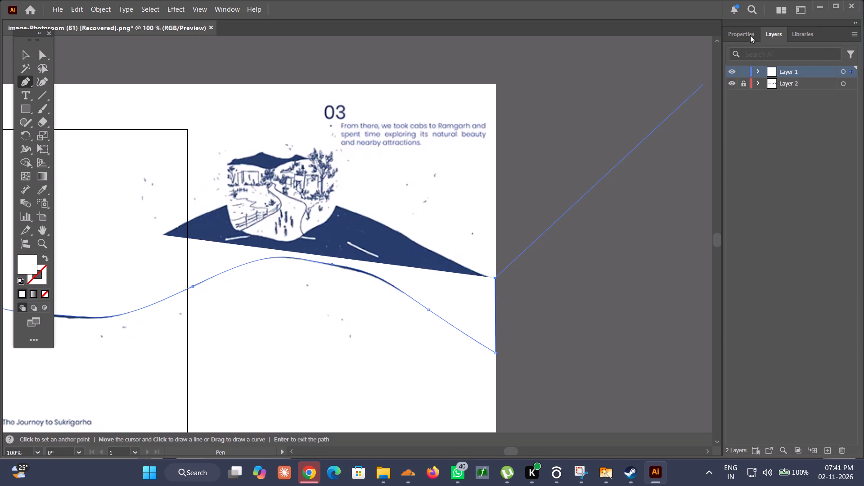
click(729, 159)
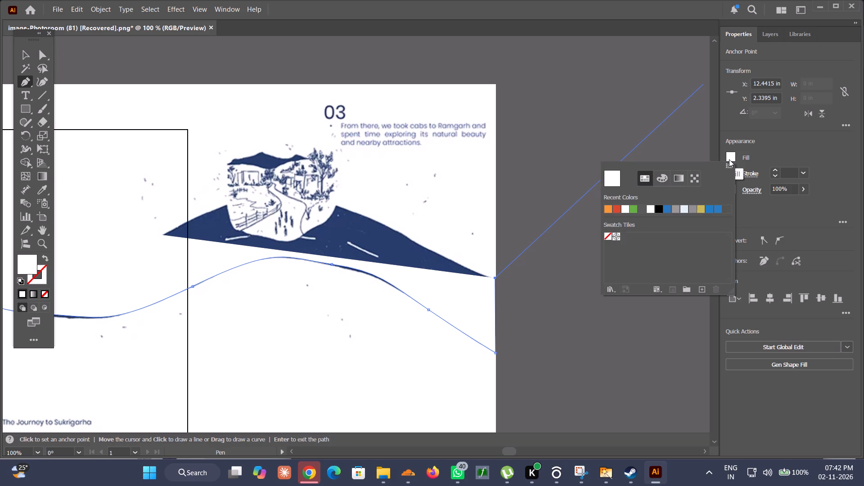
click(608, 235)
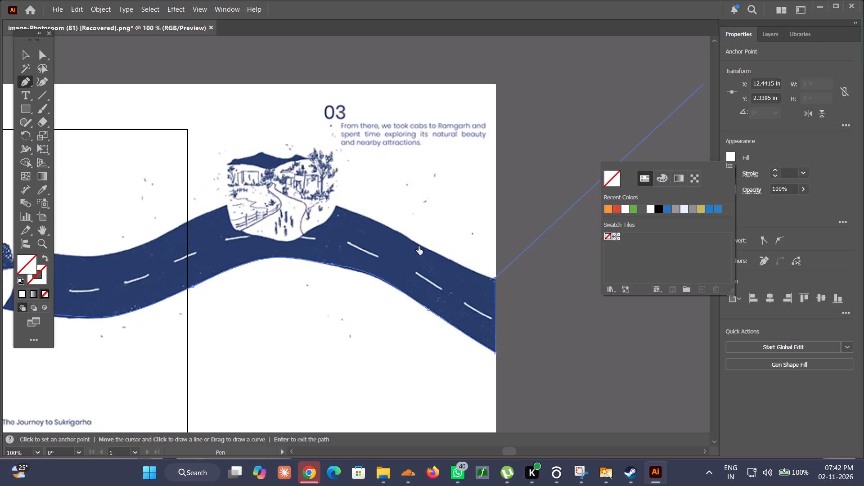
click(328, 213)
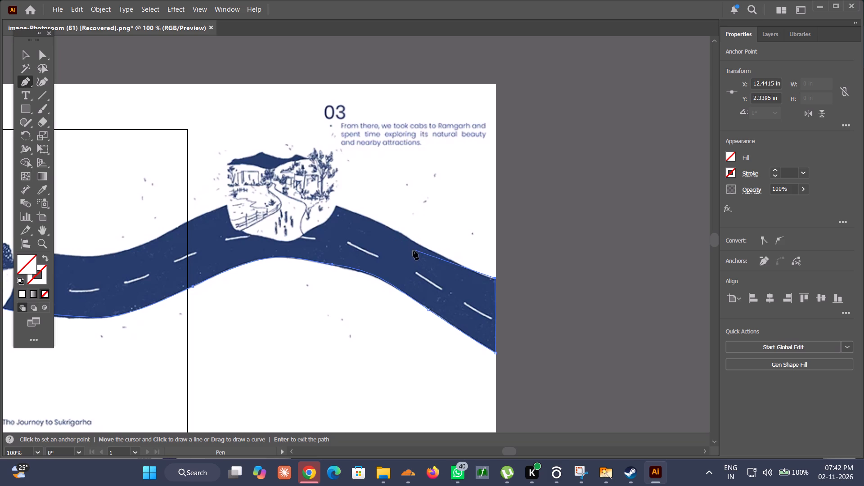
Trace the road's upper edge with curved Pen segments from the page-edge corner back up the slope towards scene 03.
alt+scroll(412, 252, up, 1)
scroll(413, 252, up, 3)
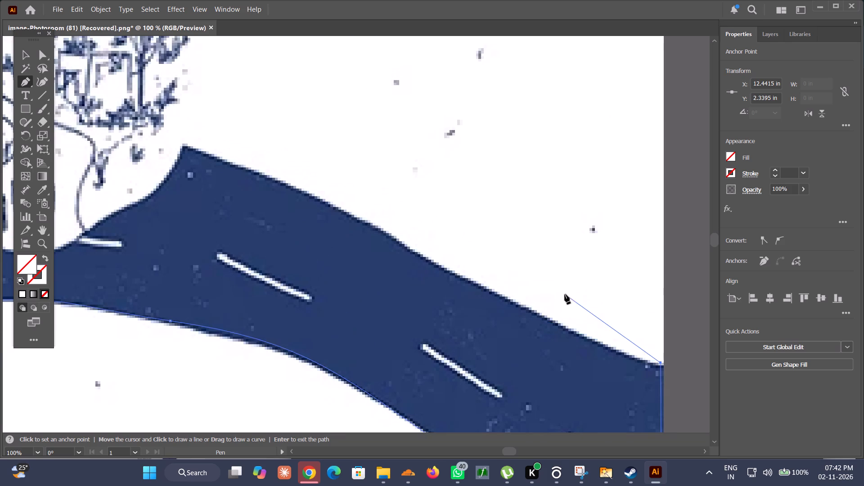
drag(538, 313, 410, 242)
drag(337, 211, 274, 176)
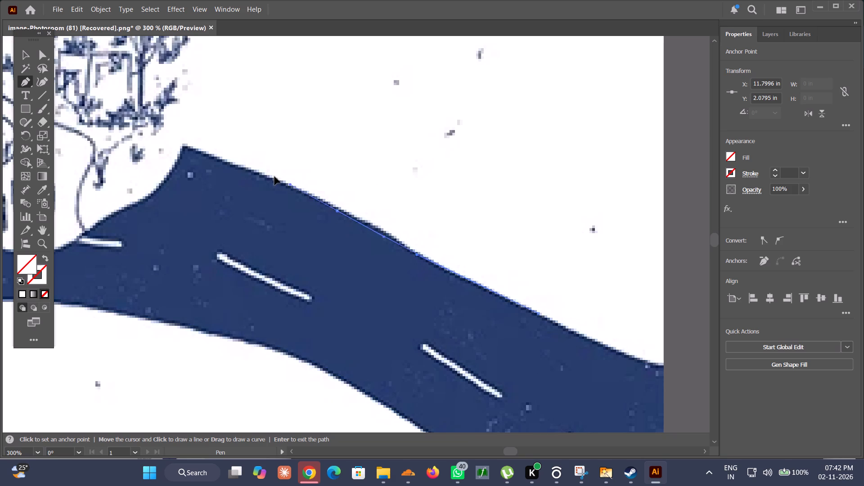
drag(274, 176, 222, 147)
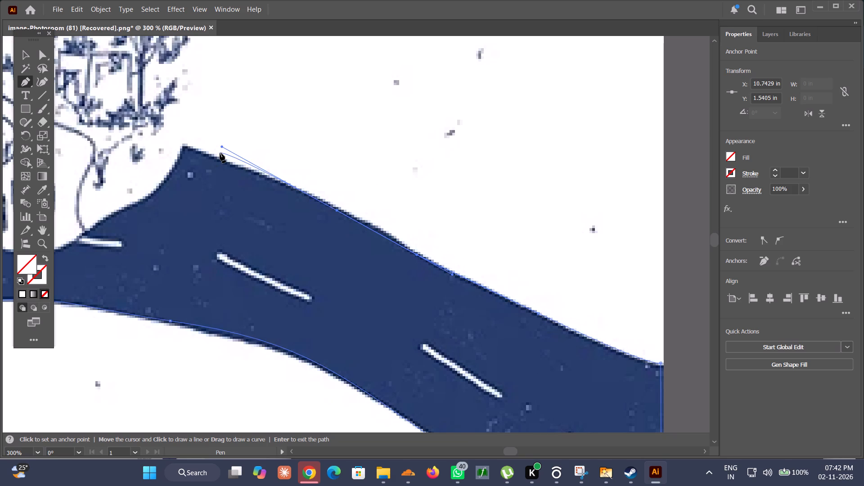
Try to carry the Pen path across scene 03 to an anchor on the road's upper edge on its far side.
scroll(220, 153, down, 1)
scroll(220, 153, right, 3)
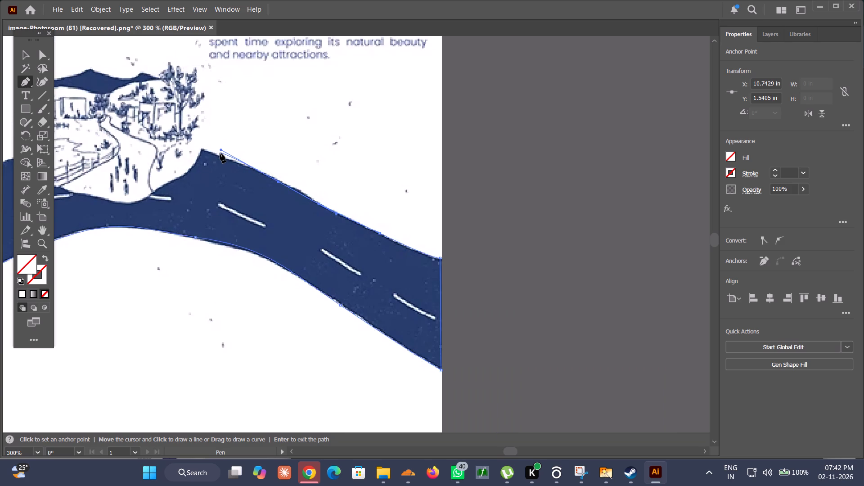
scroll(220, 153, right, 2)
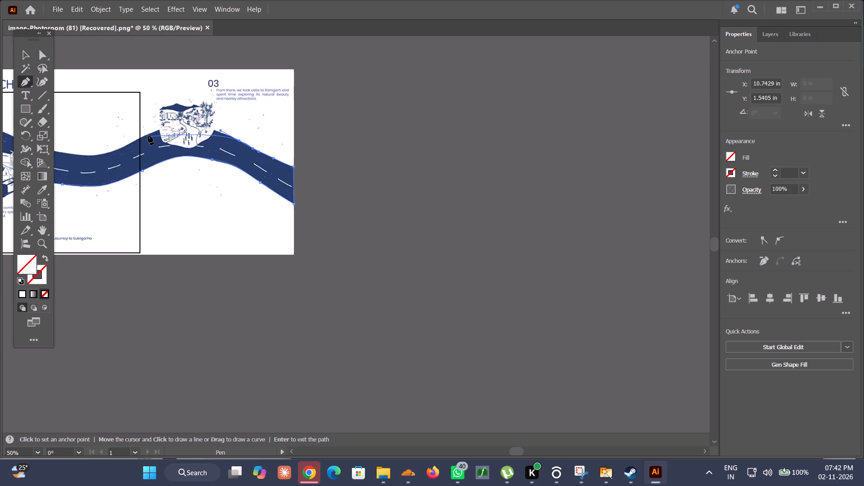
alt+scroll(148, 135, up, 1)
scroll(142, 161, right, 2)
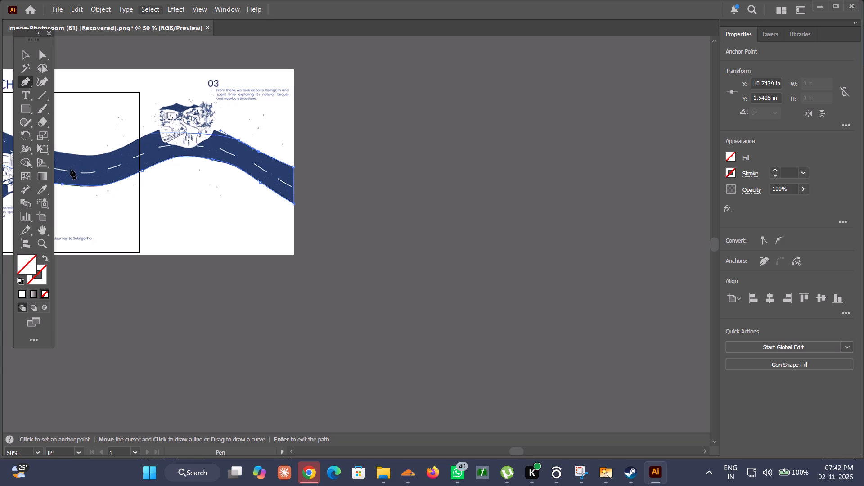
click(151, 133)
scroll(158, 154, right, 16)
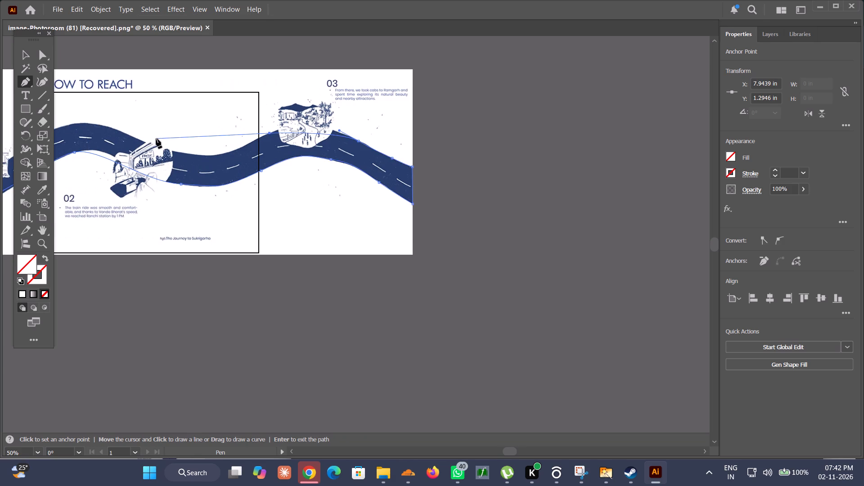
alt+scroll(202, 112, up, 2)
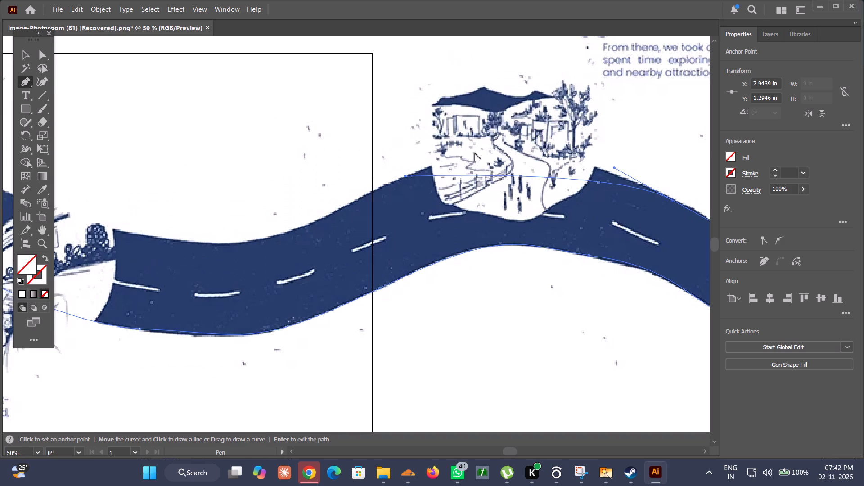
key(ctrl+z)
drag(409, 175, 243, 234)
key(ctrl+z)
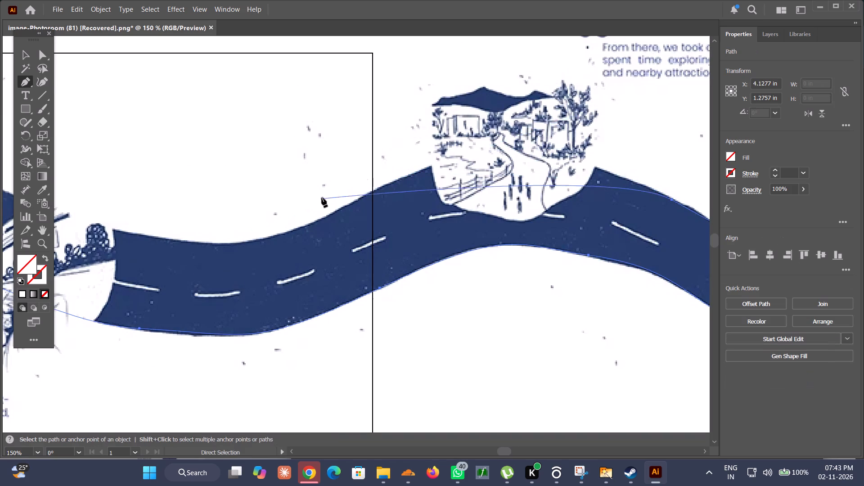
Carry the curved Pen path along the road's upper edge across scene 03 and down to the dip before scene 02.
drag(425, 170, 330, 199)
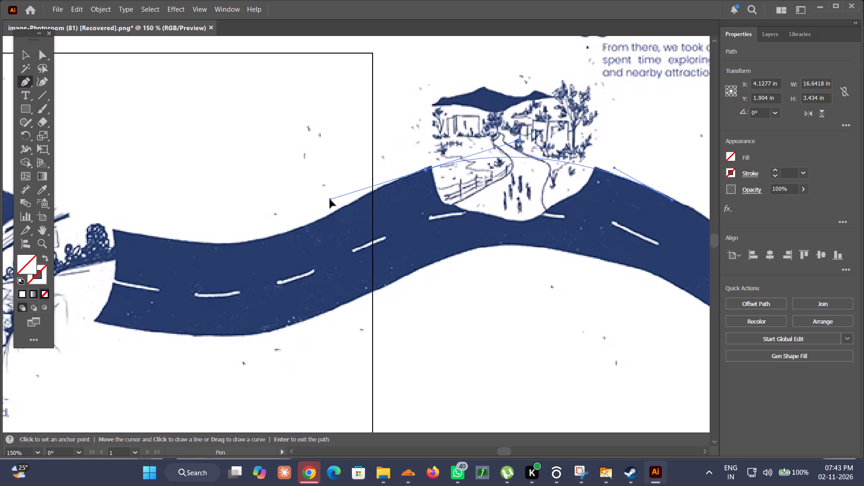
drag(330, 199, 320, 204)
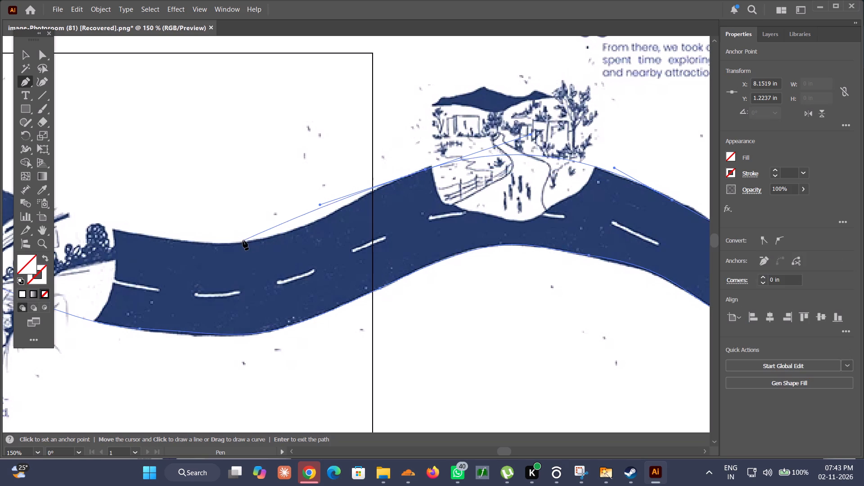
drag(241, 241, 138, 255)
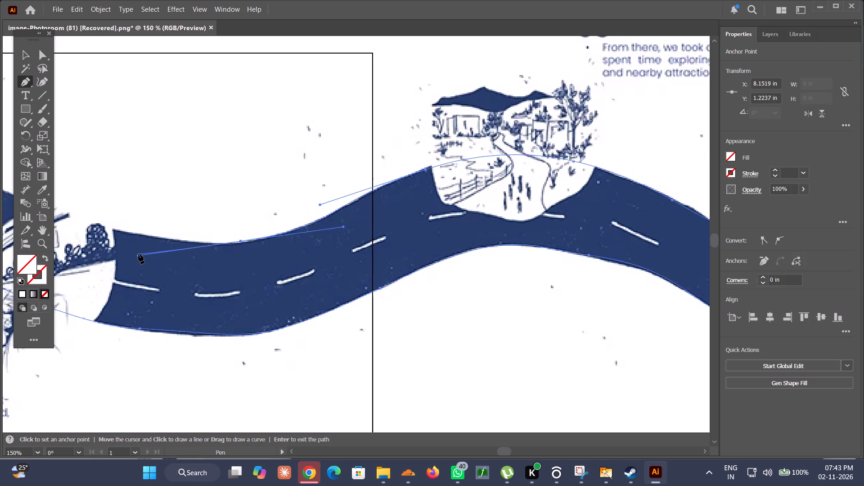
Trace the upper edge with curved Pen segments past the scene 02 illustration and over the road's crest towards scene 01.
scroll(139, 254, right, 7)
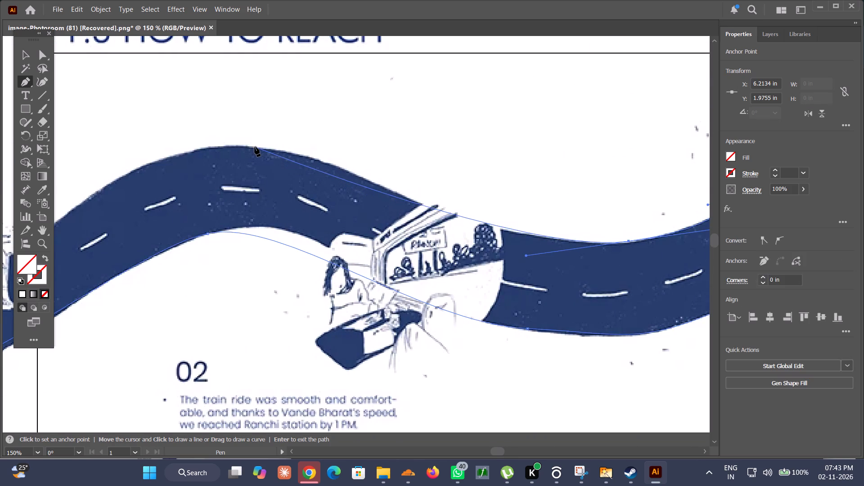
drag(255, 146, 170, 151)
key(ctrl+z)
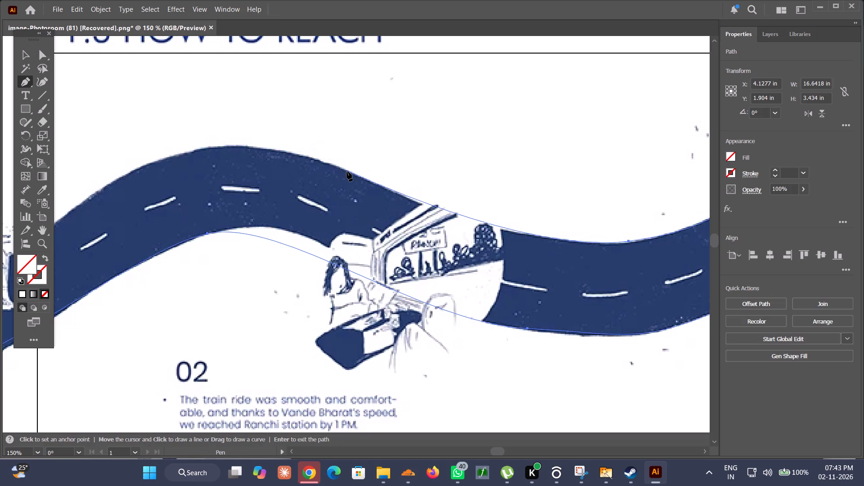
drag(347, 171, 316, 155)
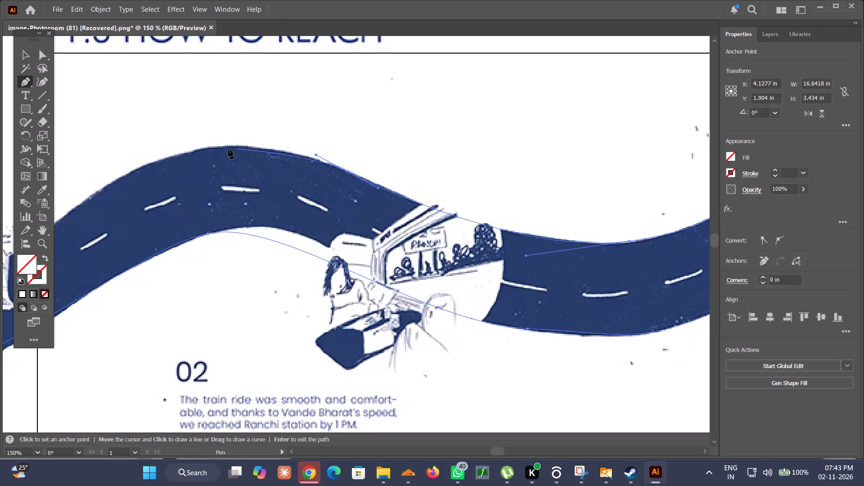
drag(211, 148, 155, 154)
scroll(153, 156, right, 2)
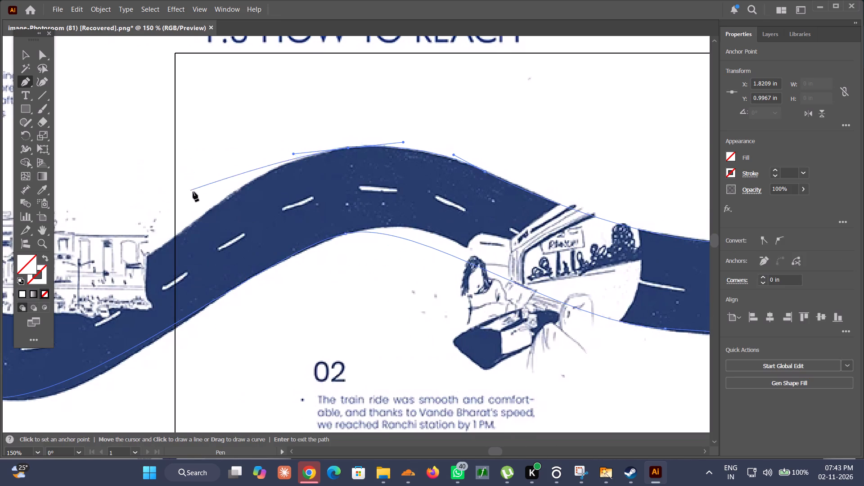
drag(225, 196, 204, 207)
Extend the Pen path down the slope and into the scene 01 station illustration with a curved anchor in its lower half.
scroll(203, 208, right, 1)
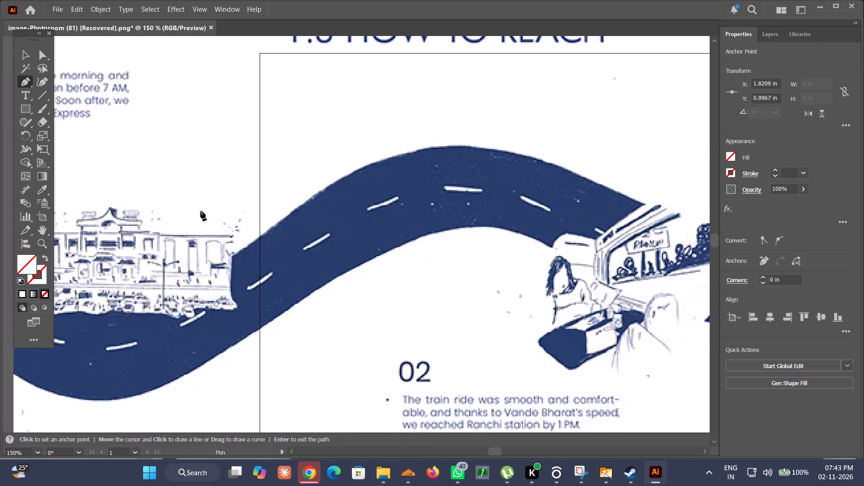
scroll(201, 211, right, 1)
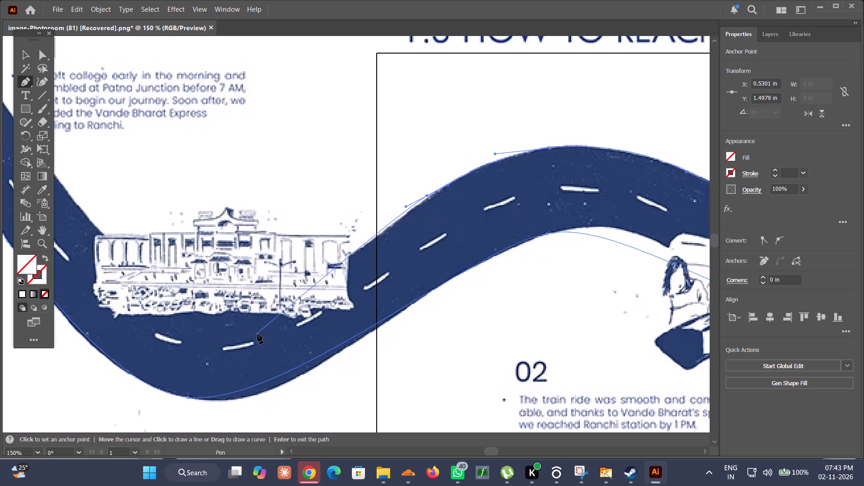
drag(257, 336, 209, 341)
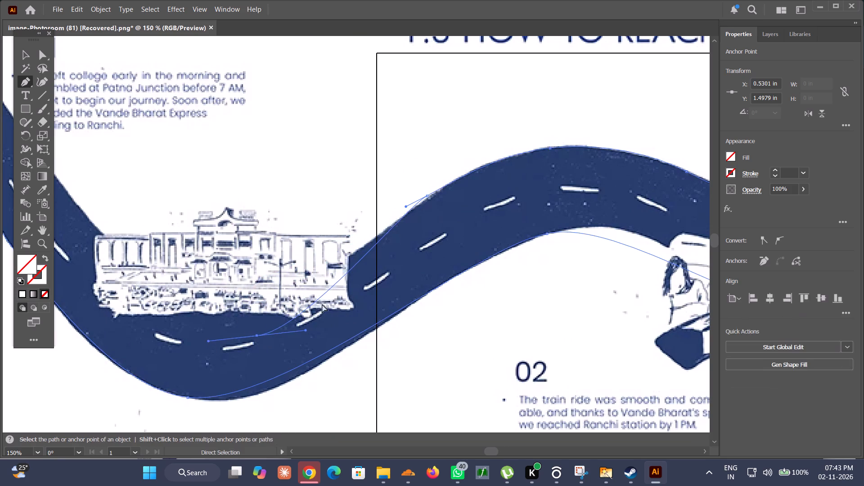
key(ctrl+z)
drag(324, 279, 286, 308)
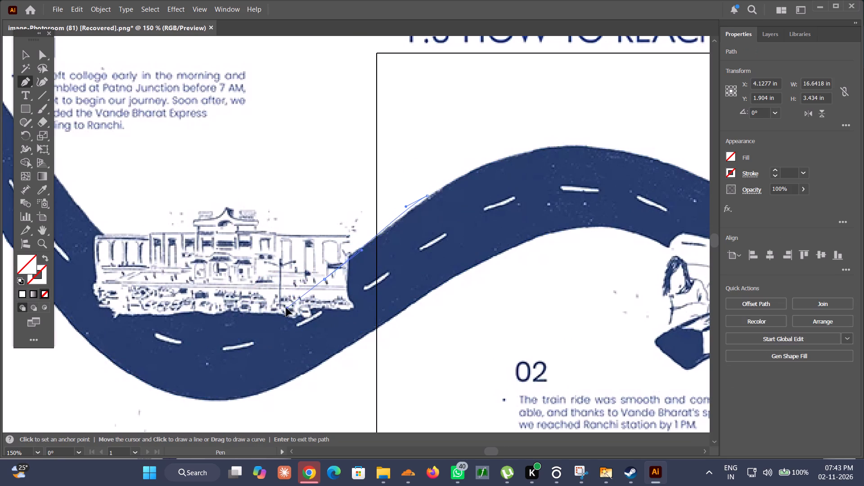
drag(286, 308, 279, 309)
Curve the Pen path beneath the station and up the road's upper edge, closing it at the starting anchor on the road's top corner.
scroll(225, 291, right, 1)
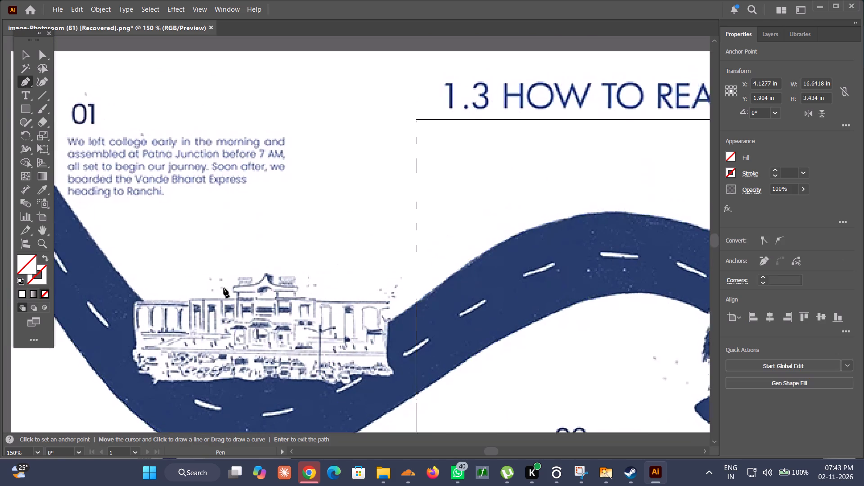
scroll(224, 288, right, 2)
drag(195, 289, 159, 250)
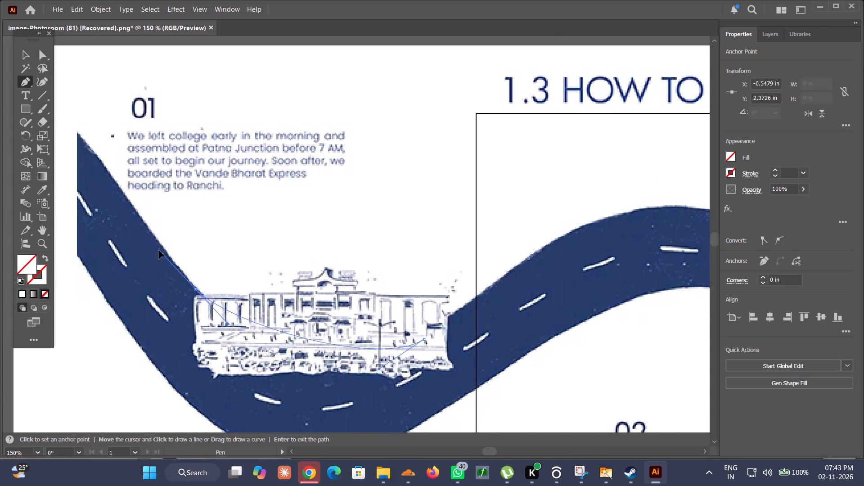
drag(159, 250, 135, 219)
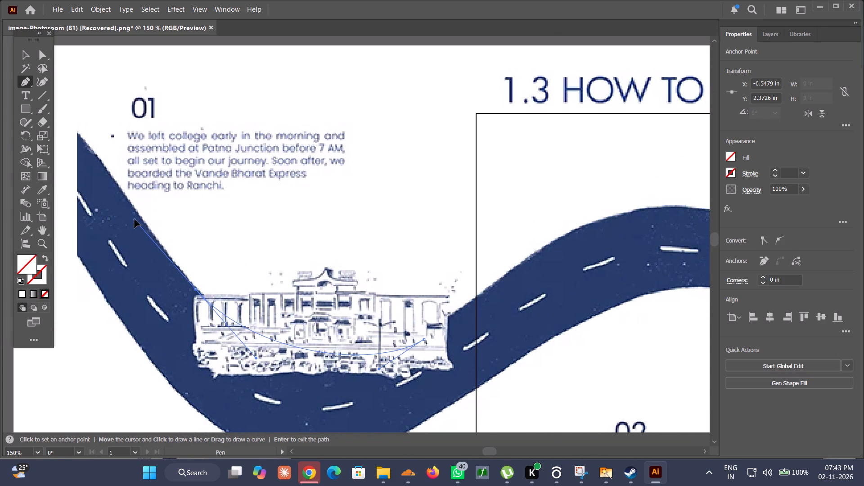
drag(135, 219, 139, 202)
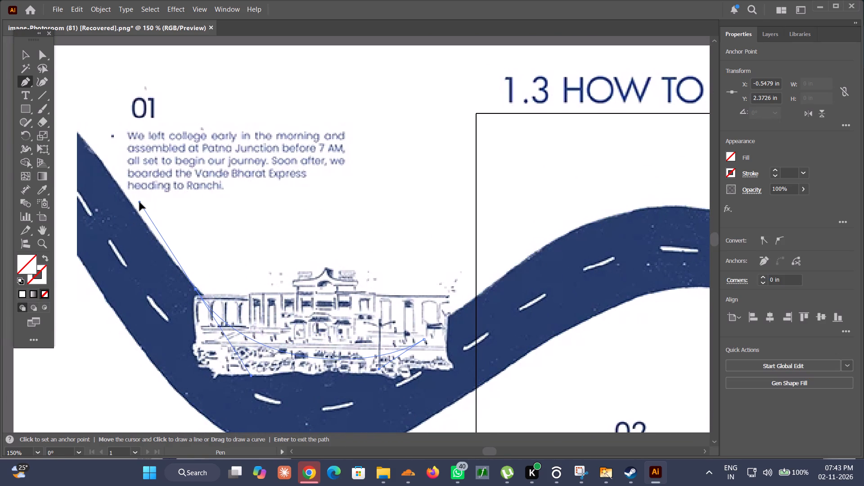
drag(139, 202, 119, 189)
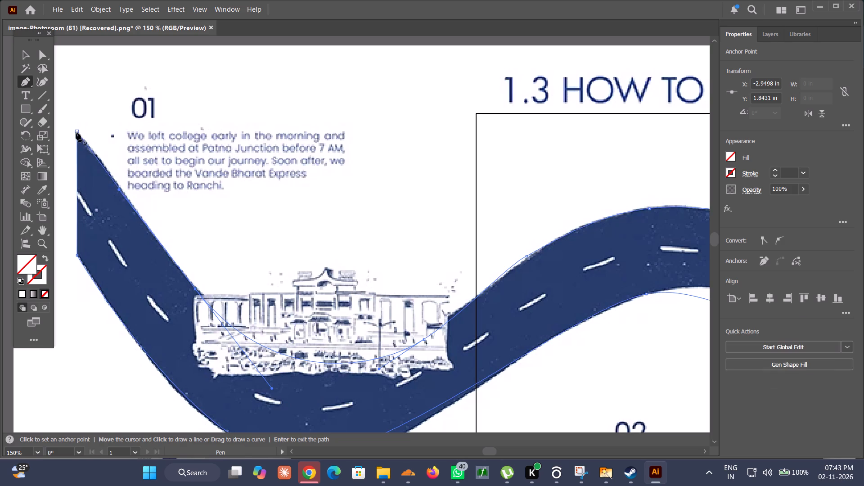
click(76, 132)
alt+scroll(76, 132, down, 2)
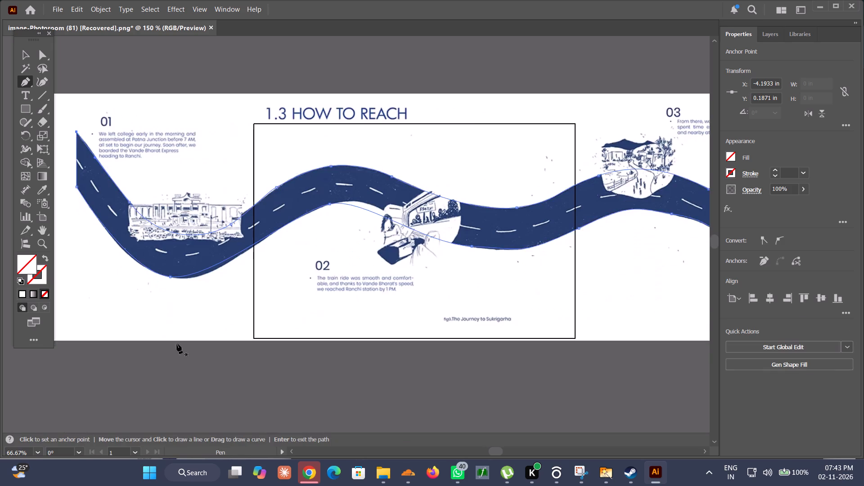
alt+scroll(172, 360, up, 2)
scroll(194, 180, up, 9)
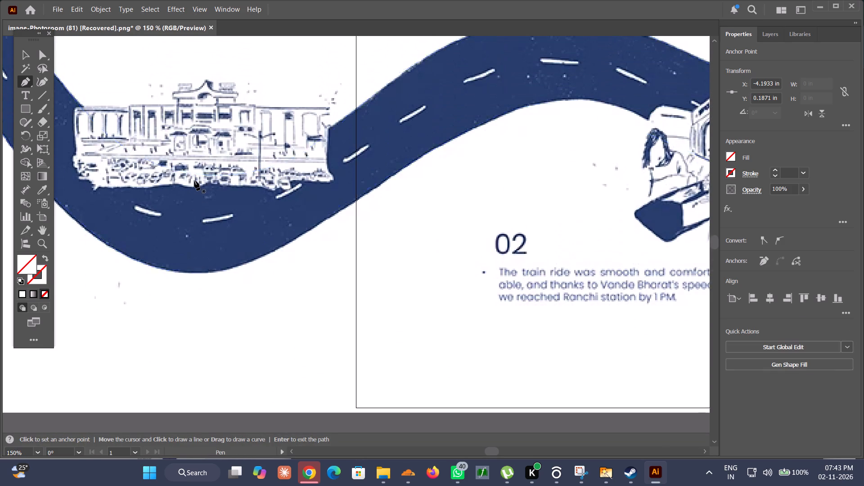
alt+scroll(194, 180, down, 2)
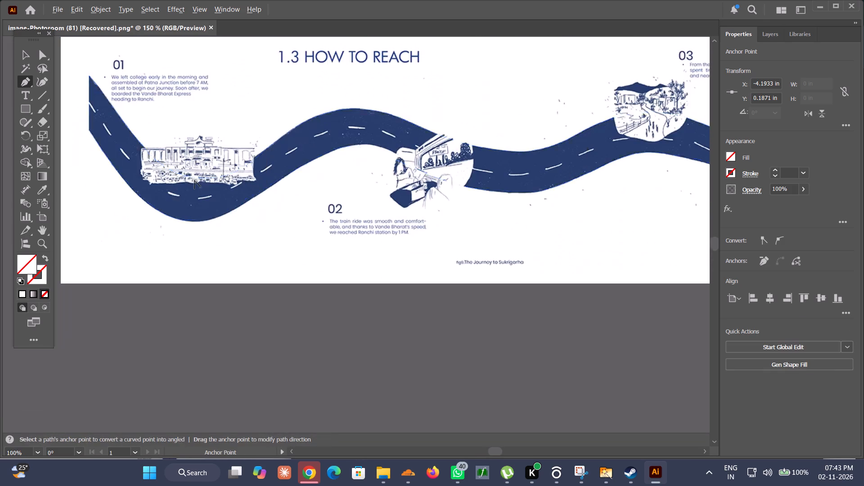
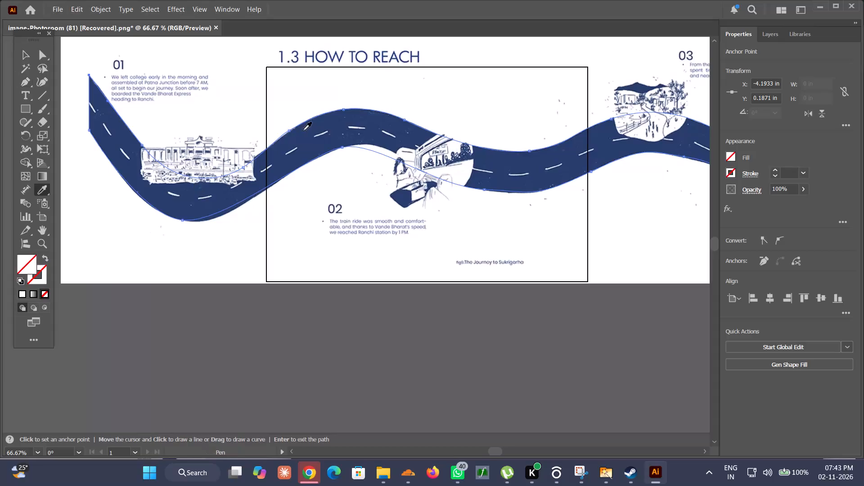
Fill the traced road shape with the navy blue sampled from the reference image's road using the Eyedropper.
click(303, 130)
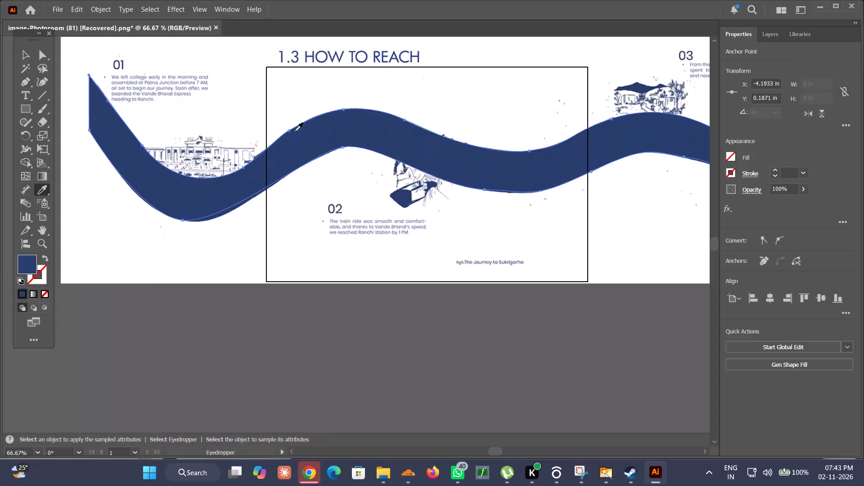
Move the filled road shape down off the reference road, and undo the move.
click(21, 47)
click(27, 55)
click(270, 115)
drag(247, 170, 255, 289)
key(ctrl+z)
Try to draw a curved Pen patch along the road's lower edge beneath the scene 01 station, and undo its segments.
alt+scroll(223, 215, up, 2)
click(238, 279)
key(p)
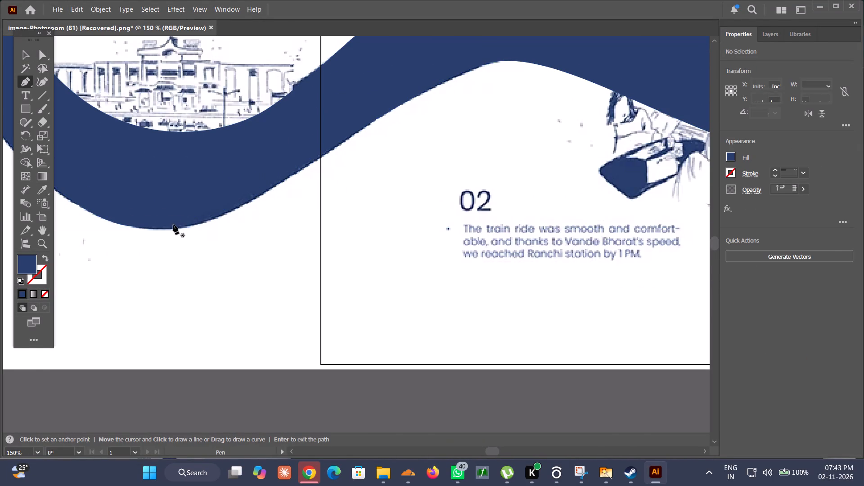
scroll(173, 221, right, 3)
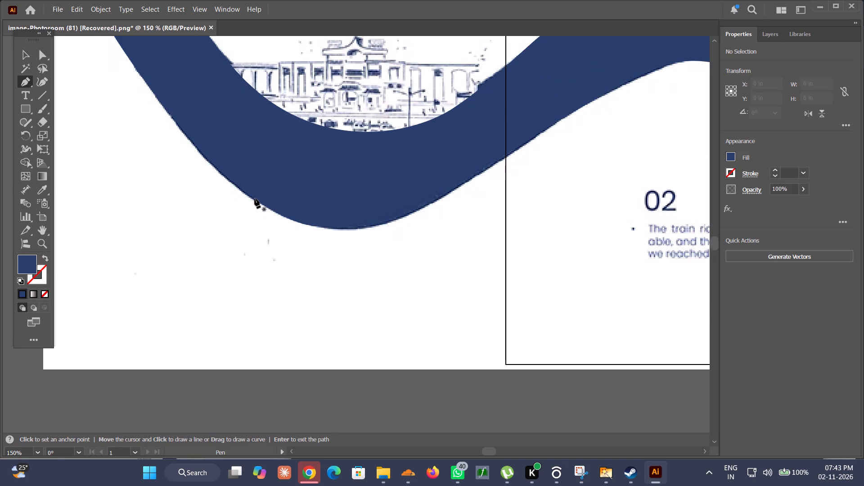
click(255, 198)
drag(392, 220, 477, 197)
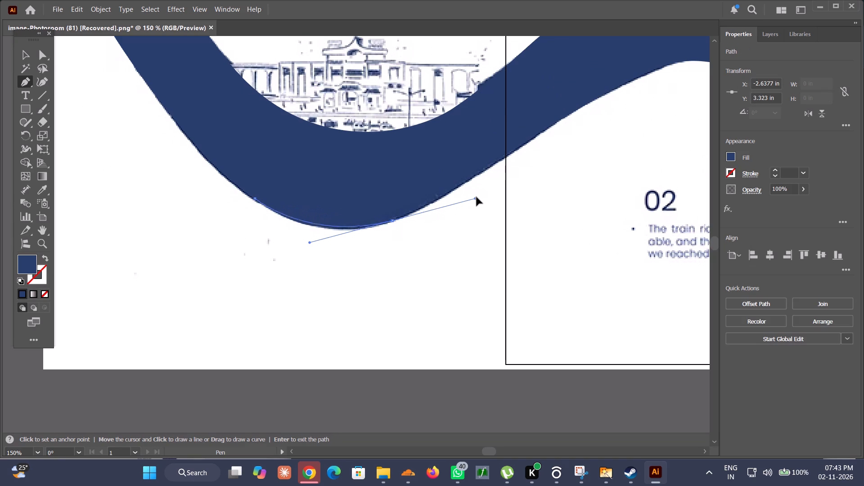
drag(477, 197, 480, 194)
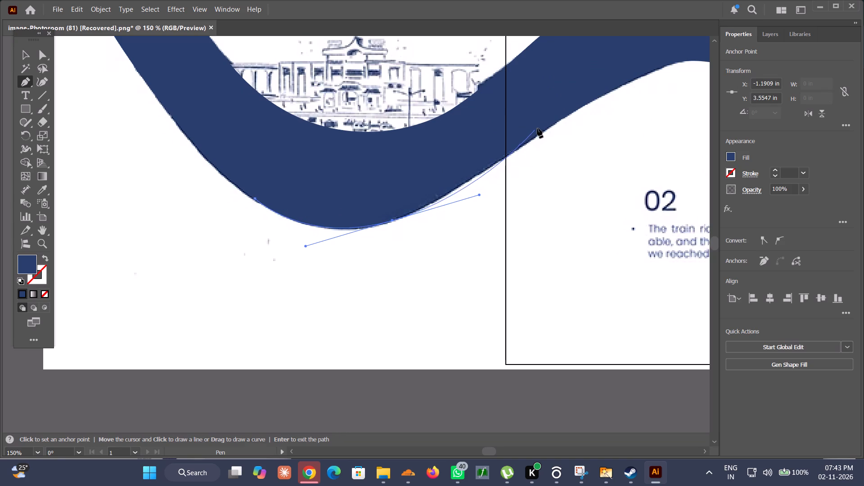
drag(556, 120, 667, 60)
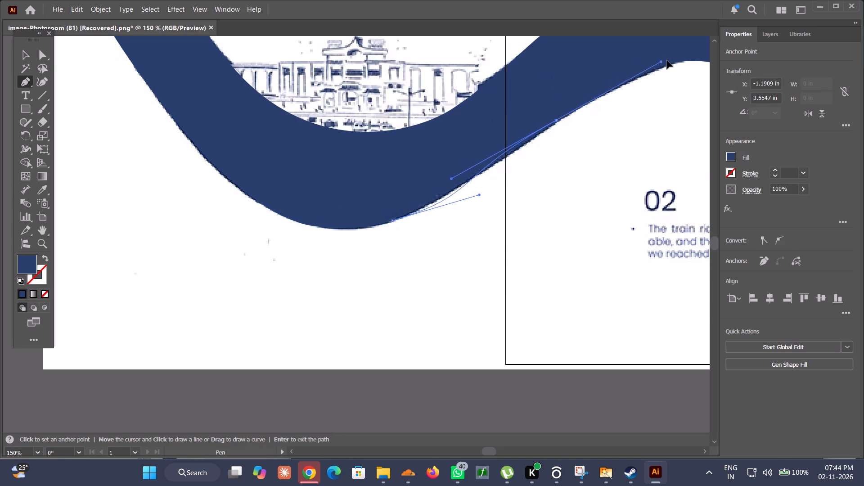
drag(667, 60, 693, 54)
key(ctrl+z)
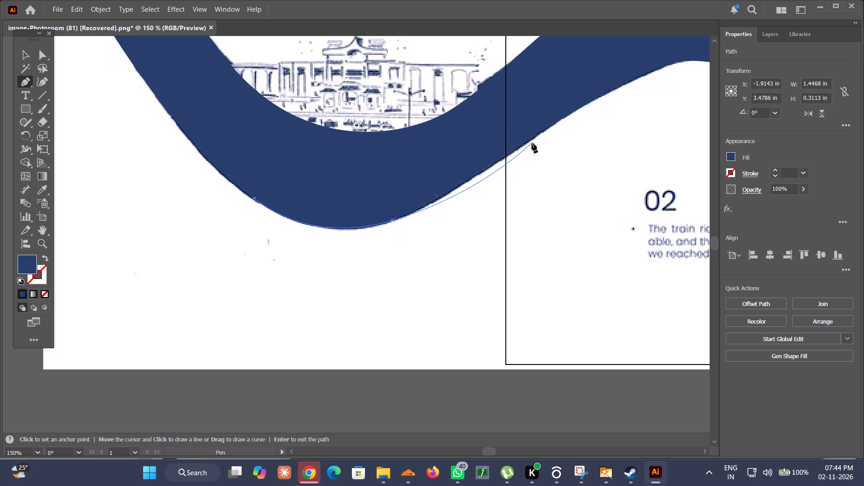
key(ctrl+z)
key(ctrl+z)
Give the traced road shape a 0.1 pt stroke.
click(31, 55)
drag(144, 191, 487, 13)
click(785, 167)
click(788, 172)
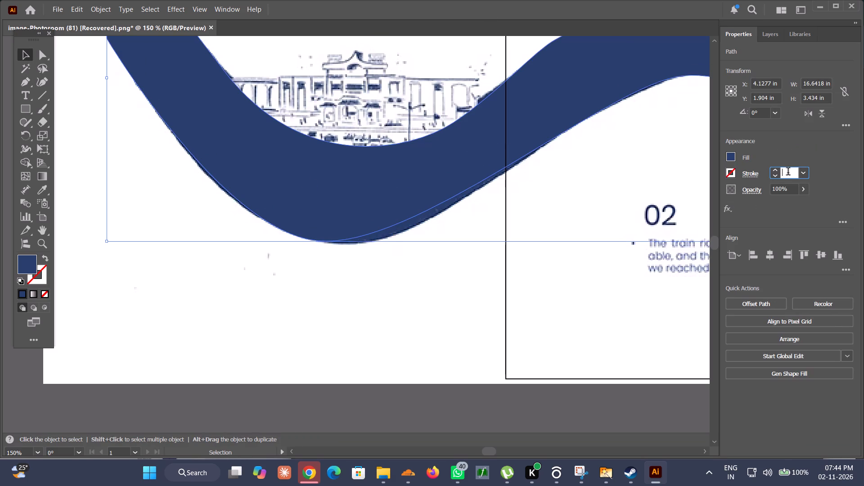
text(.1)
key(Return)
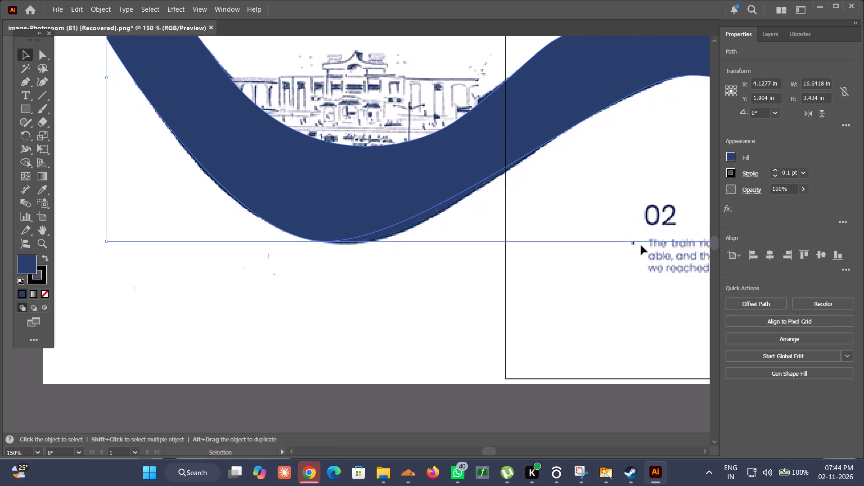
click(394, 311)
Draw a closed Pen patch over the uncovered strip of the road's lower edge, from beneath the scene 01 station up the slope towards scene 02.
scroll(327, 246, up, 1)
alt+scroll(326, 247, up, 2)
scroll(326, 247, up, 2)
key(p)
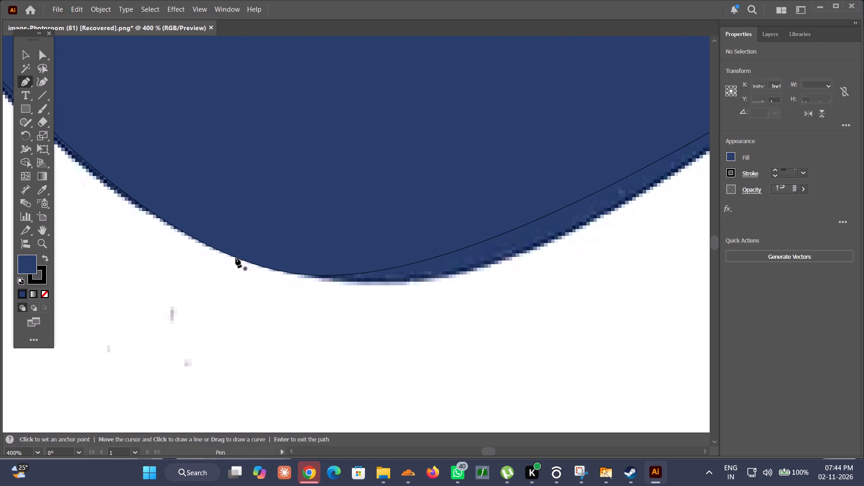
click(236, 258)
drag(488, 267, 615, 231)
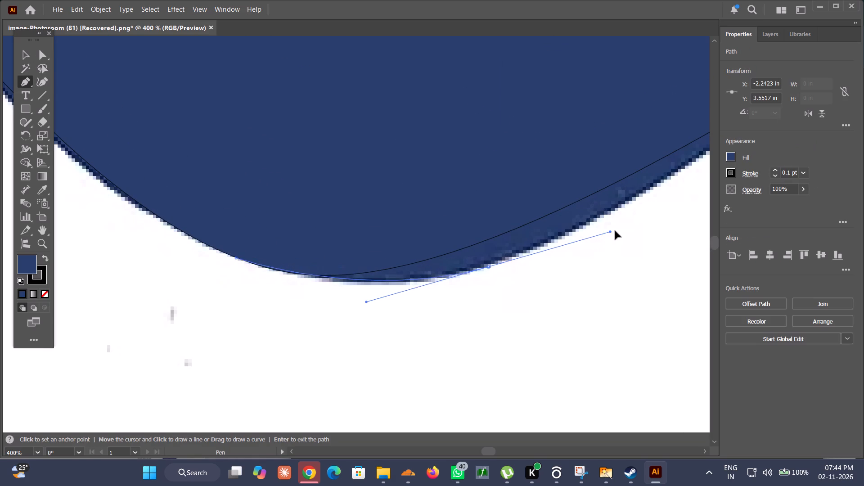
drag(615, 231, 655, 234)
scroll(657, 233, left, 4)
scroll(654, 146, left, 1)
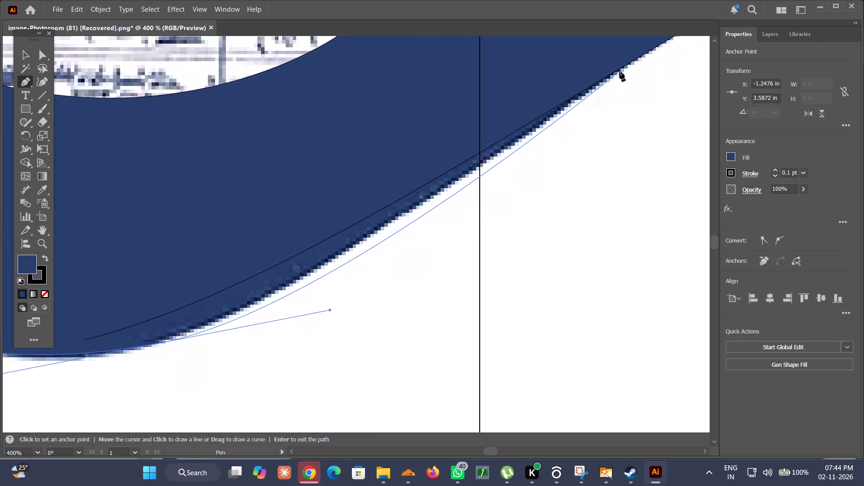
scroll(619, 72, right, 3)
key(ctrl+z)
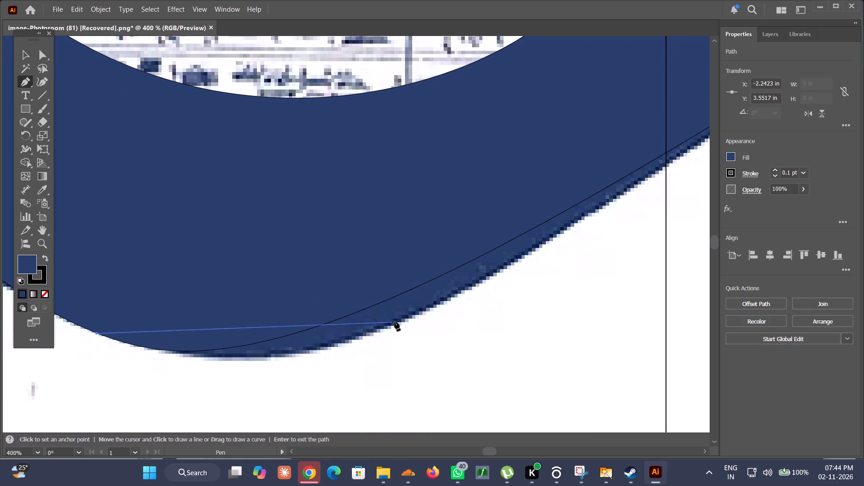
drag(403, 323, 567, 256)
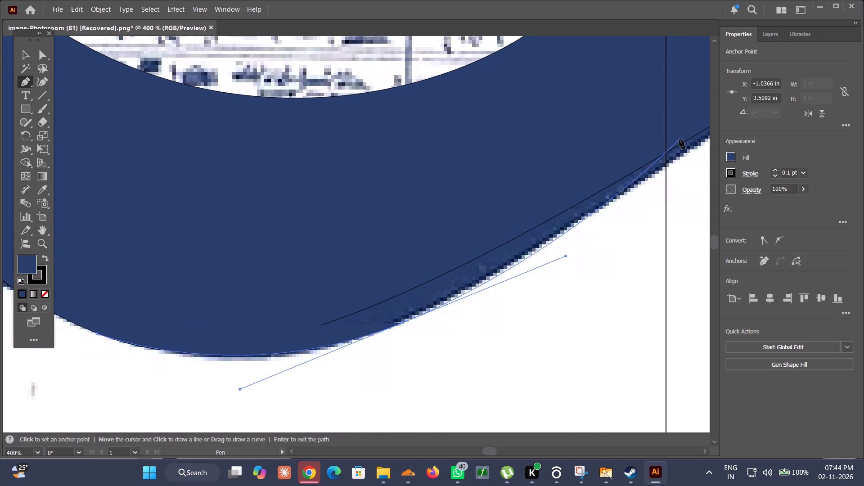
scroll(679, 139, left, 1)
scroll(689, 96, left, 1)
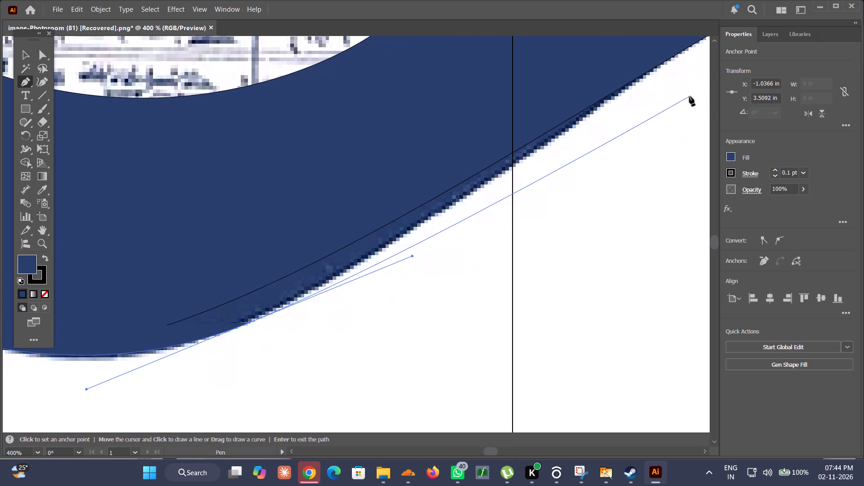
click(677, 54)
scroll(194, 242, right, 3)
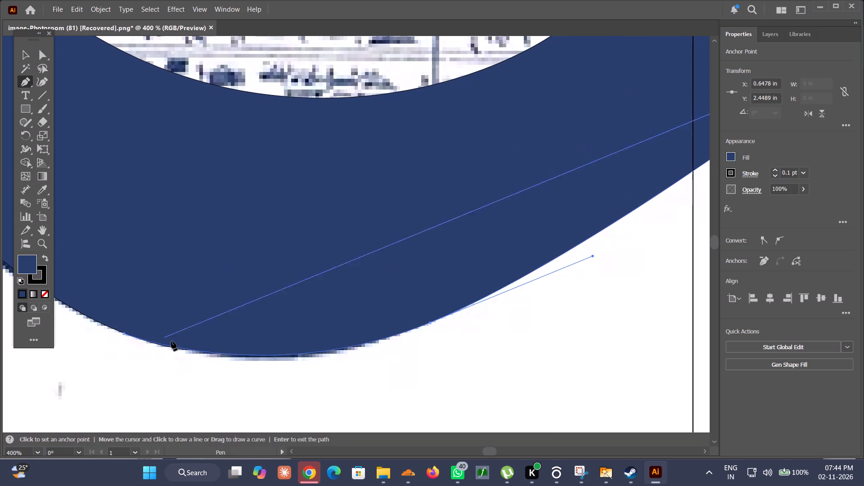
click(124, 333)
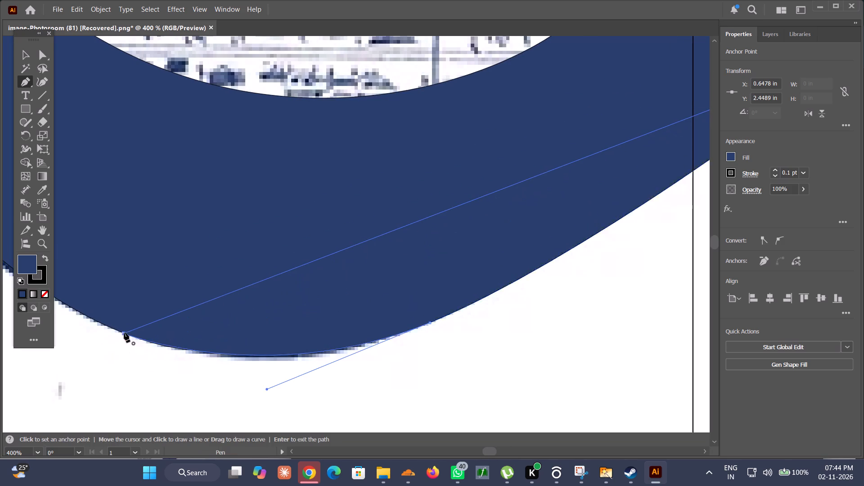
click(18, 57)
click(445, 427)
Unite the patch and the main road shape into a single shape.
alt+scroll(435, 369, down, 4)
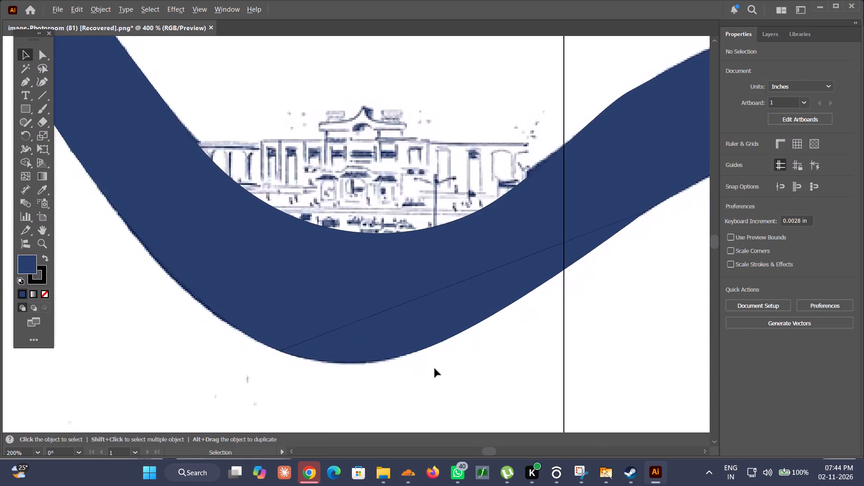
alt+scroll(435, 369, down, 3)
drag(457, 394, 361, 299)
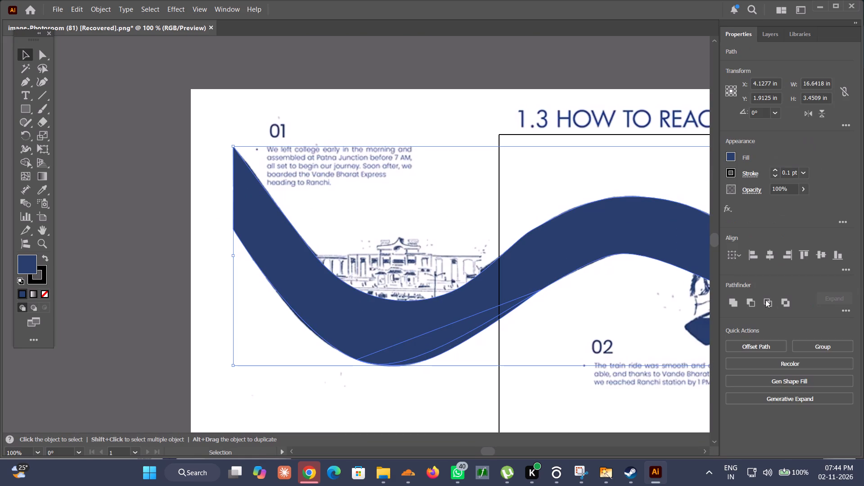
click(733, 302)
click(482, 374)
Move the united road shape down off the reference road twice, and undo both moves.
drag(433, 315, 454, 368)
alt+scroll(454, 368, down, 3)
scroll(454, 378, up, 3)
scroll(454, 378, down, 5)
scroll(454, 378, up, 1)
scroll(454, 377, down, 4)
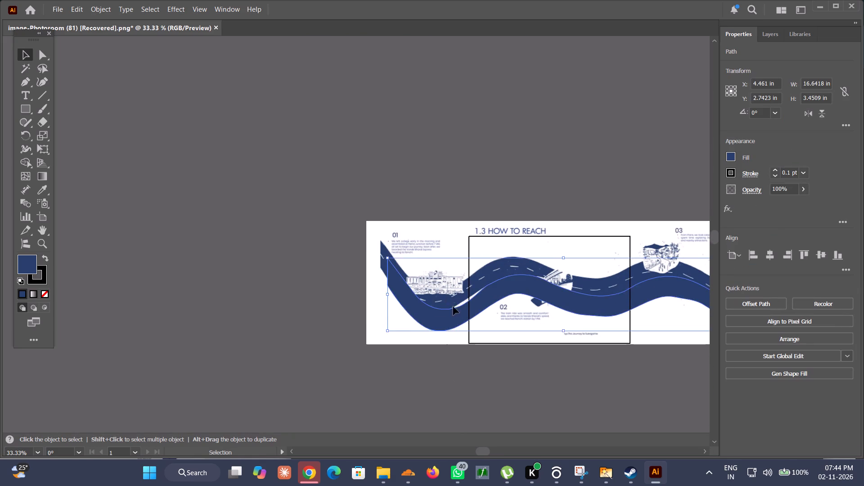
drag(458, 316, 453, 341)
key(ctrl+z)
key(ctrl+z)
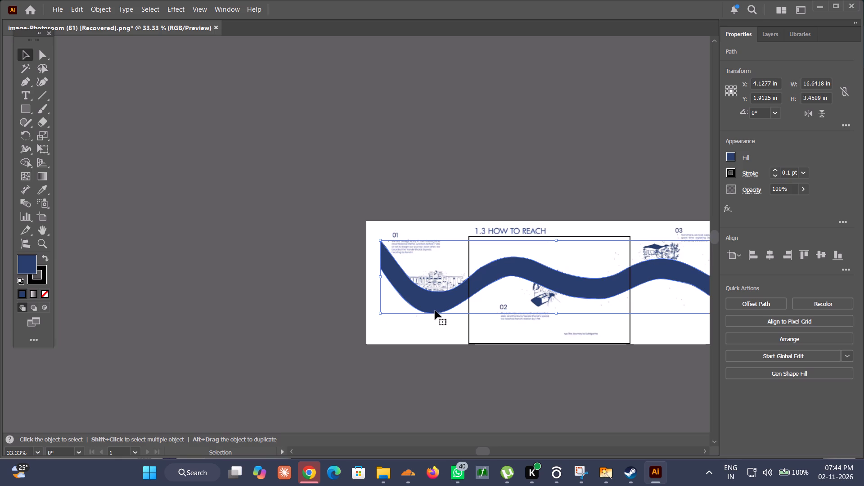
Examine how closely the united road shape's edges follow the reference road around scene 01.
alt+scroll(443, 325, up, 5)
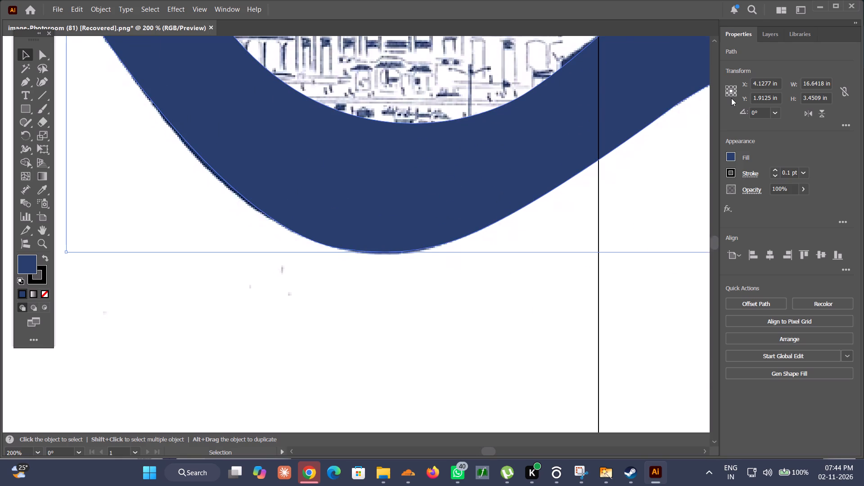
click(718, 152)
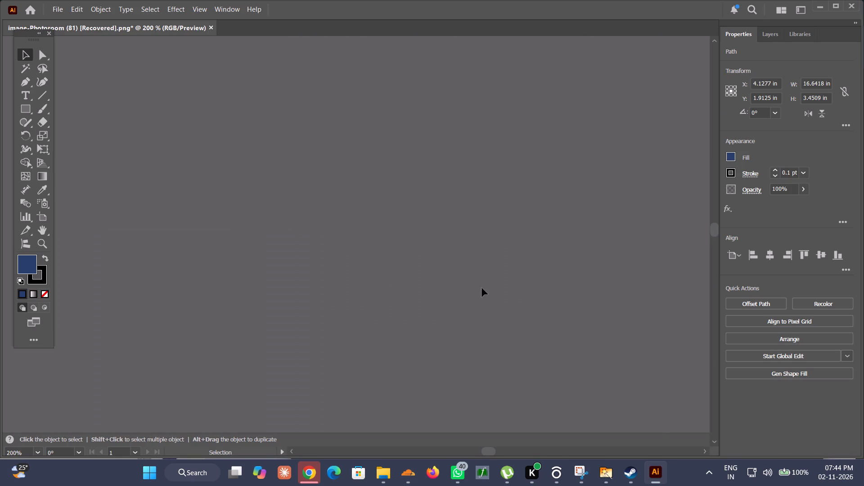
alt+scroll(401, 290, down, 7)
alt+scroll(425, 362, up, 4)
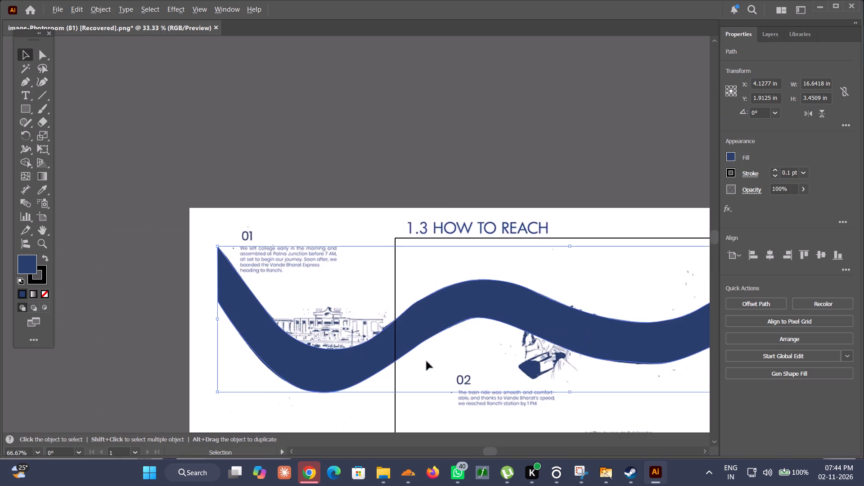
scroll(234, 373, down, 3)
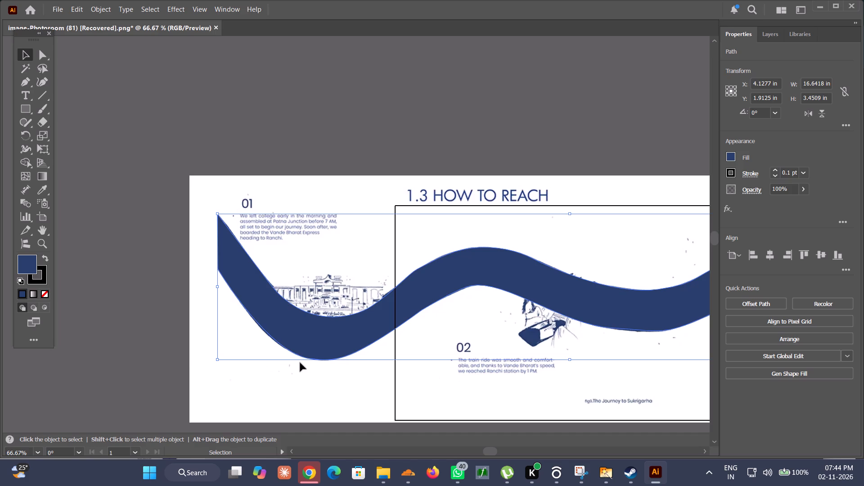
alt+scroll(300, 363, up, 2)
alt+scroll(300, 363, down, 2)
scroll(279, 324, down, 1)
alt+scroll(279, 324, up, 2)
alt+scroll(279, 324, down, 1)
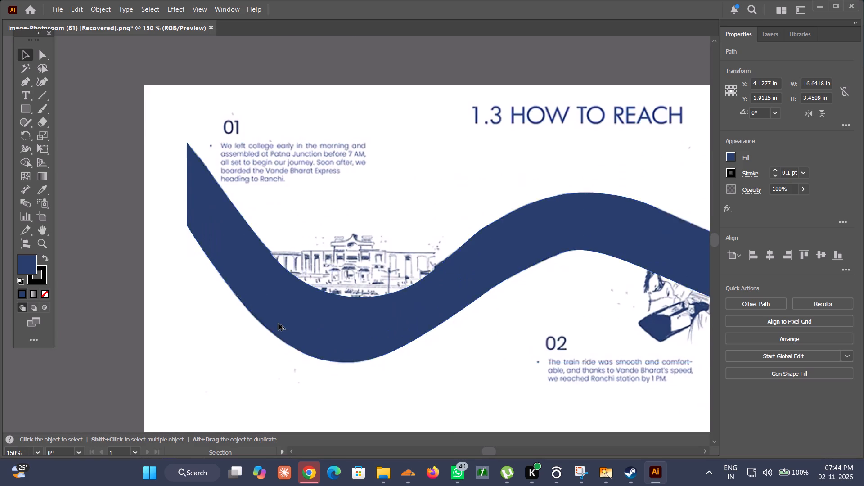
Set the united road shape's fill to None, exposing the reference road and its lane dashes.
click(306, 376)
click(355, 295)
click(357, 311)
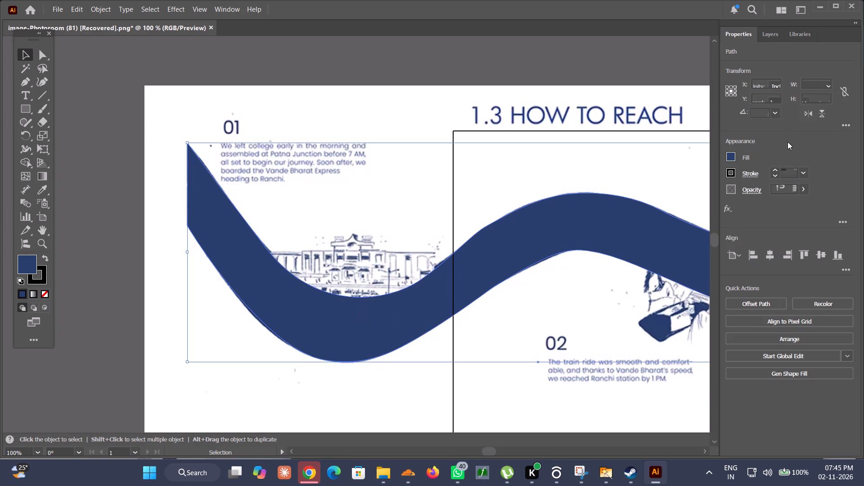
click(733, 157)
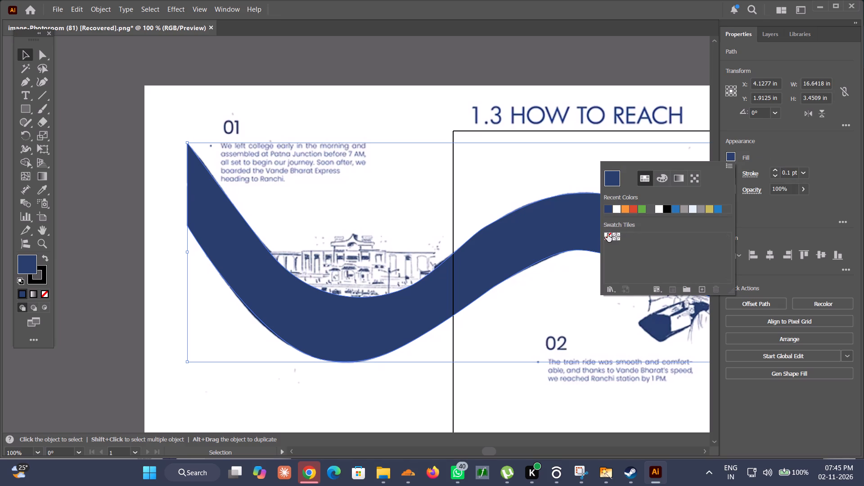
click(607, 234)
click(376, 139)
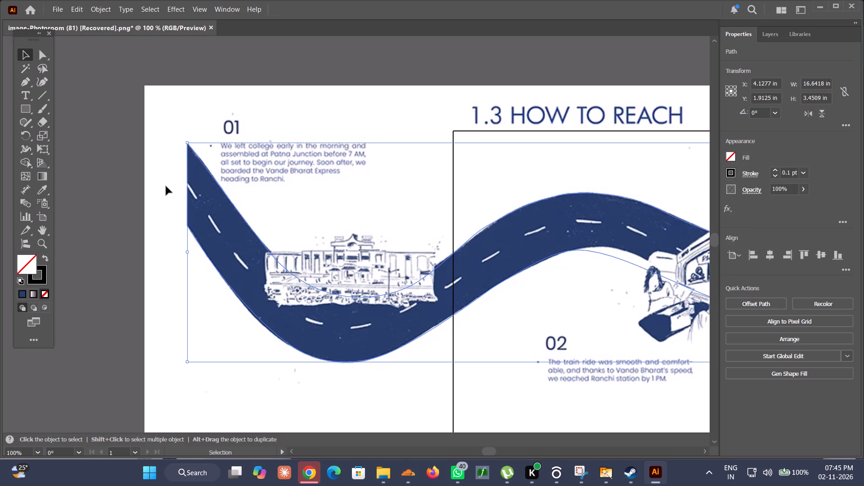
Trace the first lane dash at the road's start as a closed four-point Pen shape, about 0.16 by 0.27 in.
scroll(168, 186, down, 3)
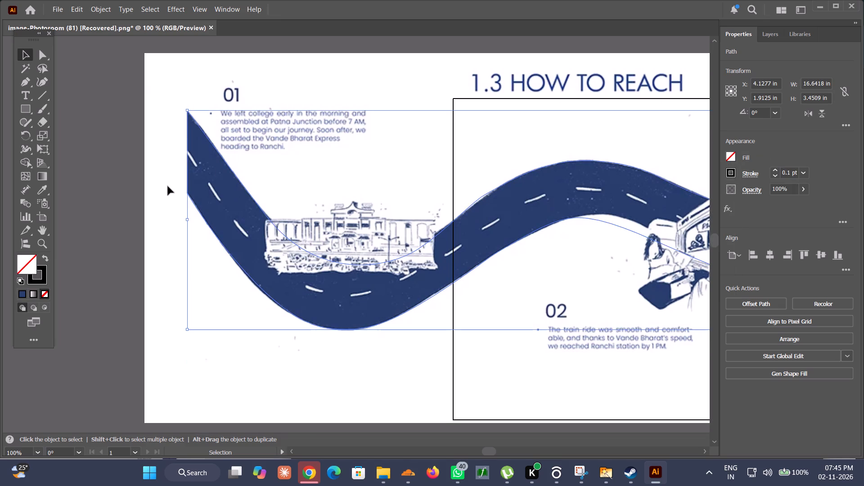
click(159, 157)
alt+scroll(176, 148, up, 4)
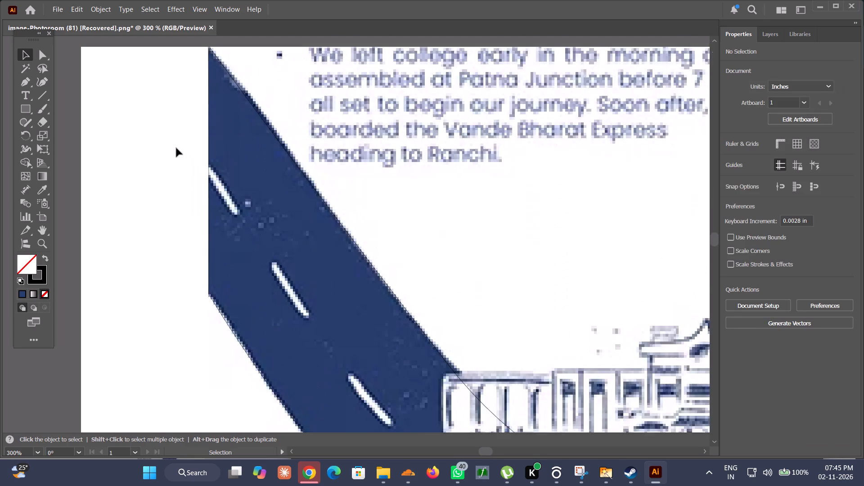
alt+scroll(176, 148, up, 2)
key(p)
alt+scroll(241, 178, up, 3)
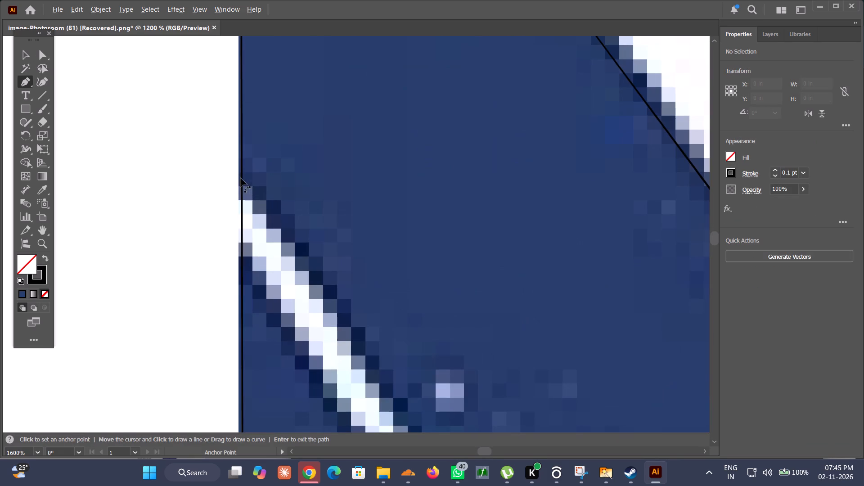
click(241, 178)
scroll(358, 283, down, 10)
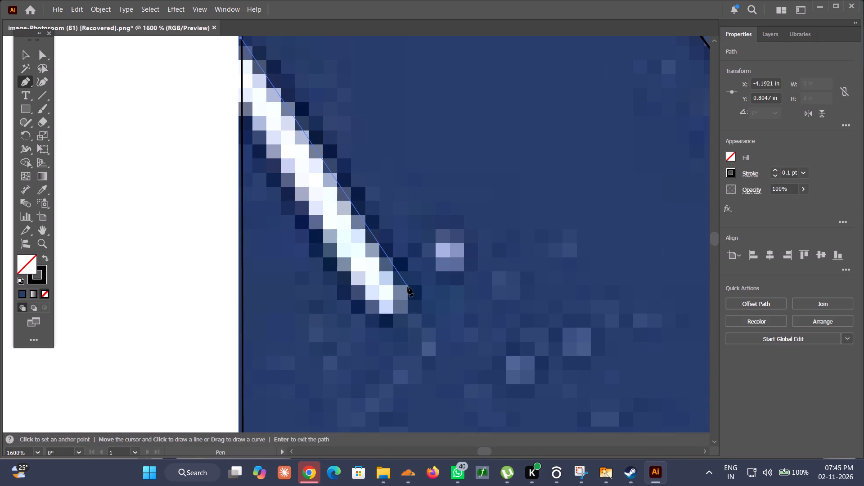
click(408, 287)
click(380, 315)
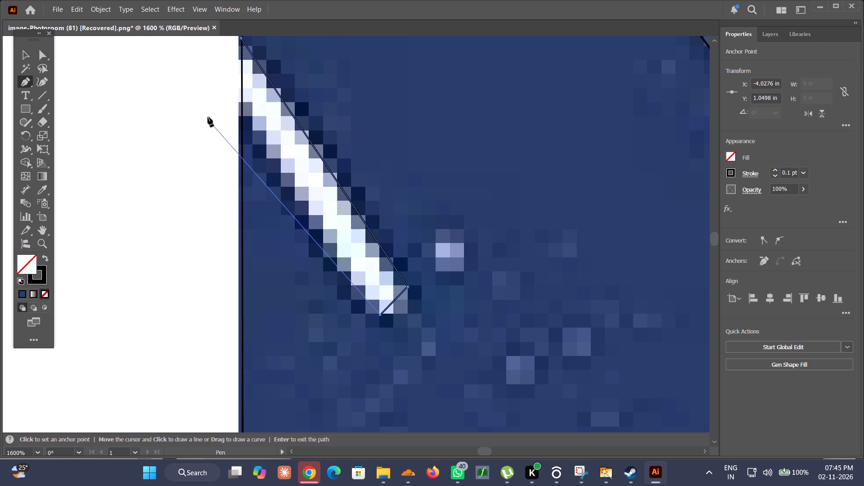
click(243, 100)
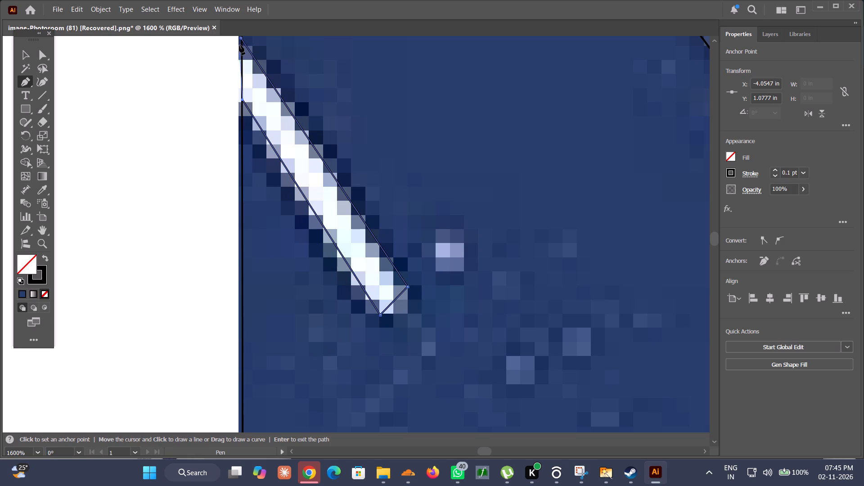
click(241, 36)
alt+scroll(254, 100, down, 6)
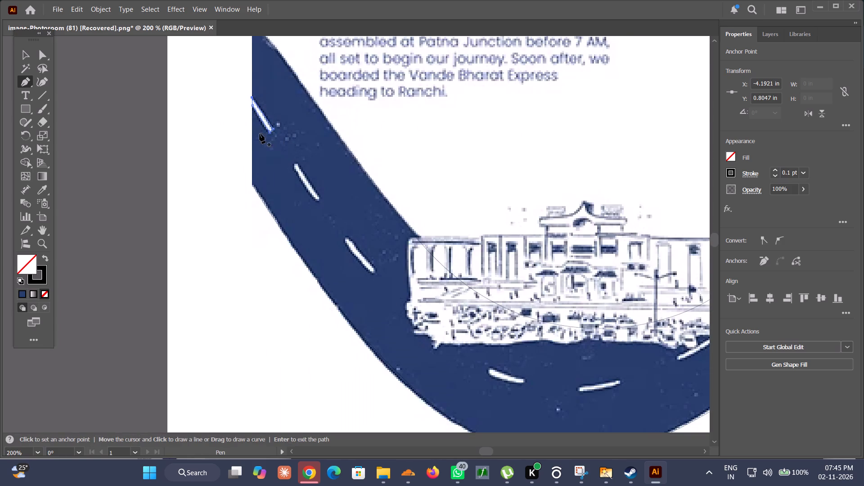
Duplicate the first dash outline onto the second lane dash and enlarge it to about 0.2 by 0.32 in.
click(28, 60)
alt+scroll(299, 144, up, 2)
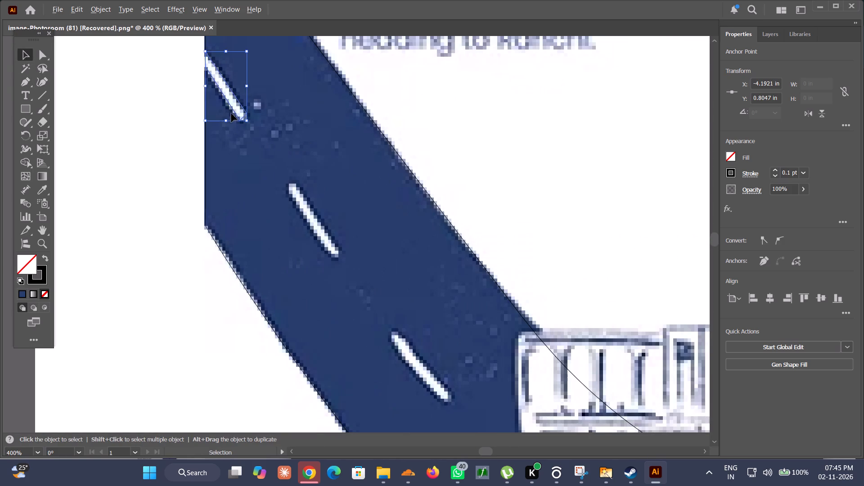
alt+drag(232, 108, 318, 235)
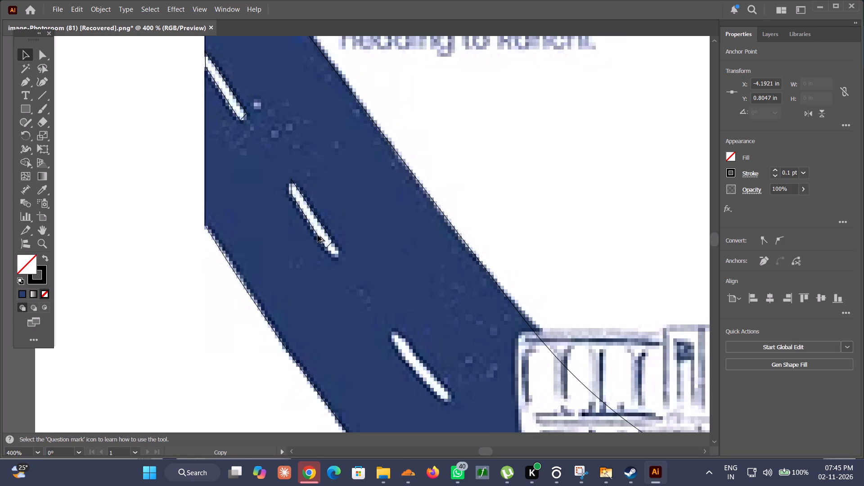
alt+drag(318, 235, 317, 237)
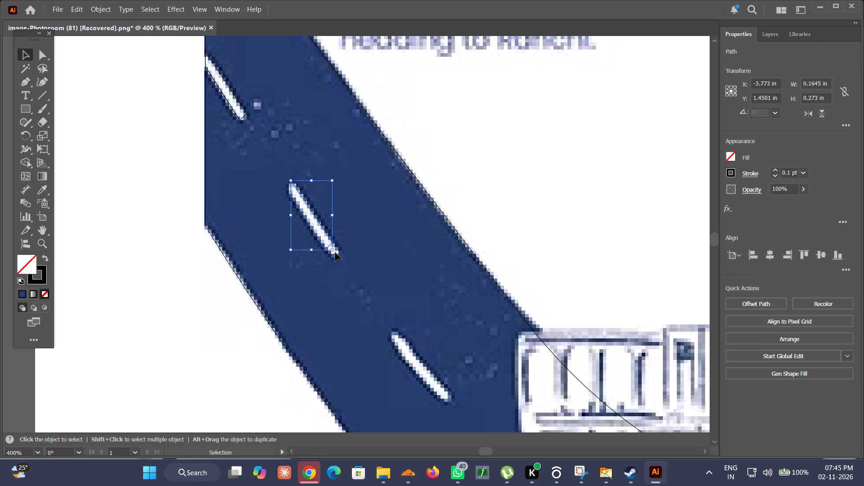
drag(334, 252, 341, 261)
alt+scroll(341, 261, down, 2)
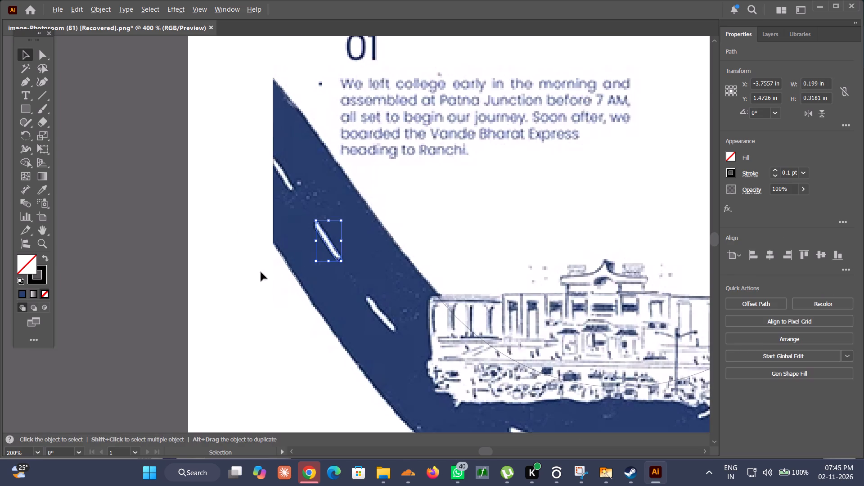
click(250, 272)
Paste a copy of the second dash outline onto the third lane dash and rotate it about 8.4° to match.
alt+scroll(269, 259, down, 2)
alt+scroll(299, 282, up, 3)
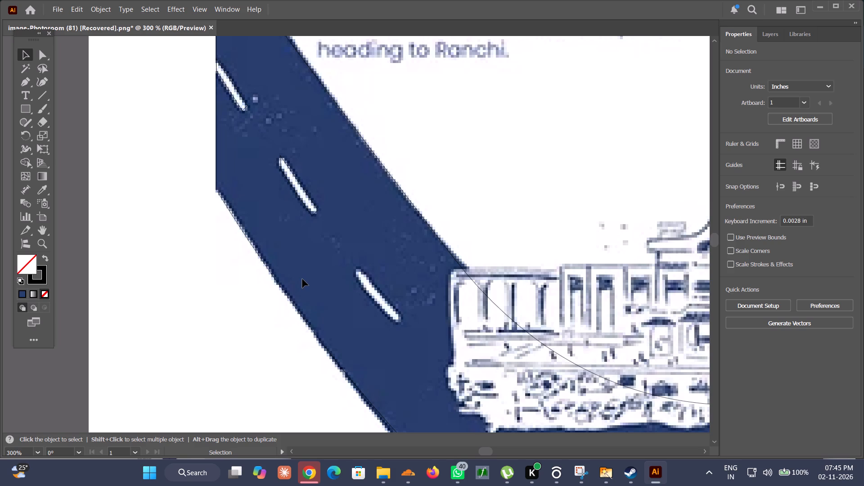
click(302, 279)
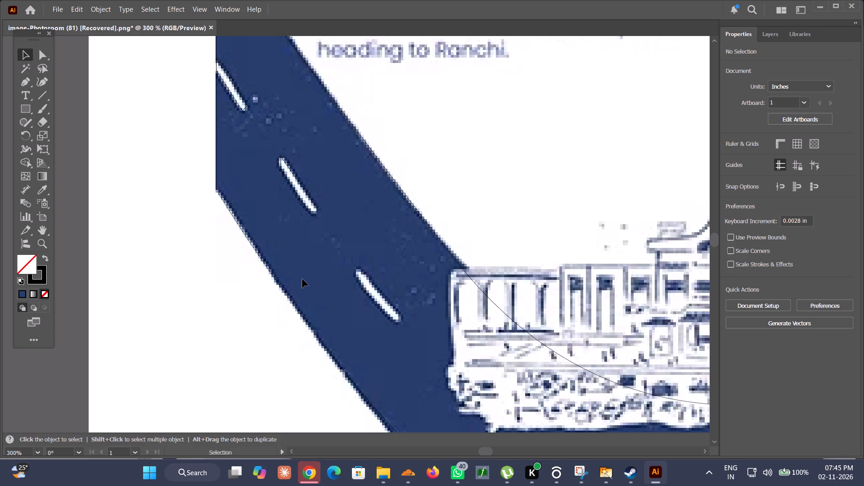
click(302, 279)
click(307, 208)
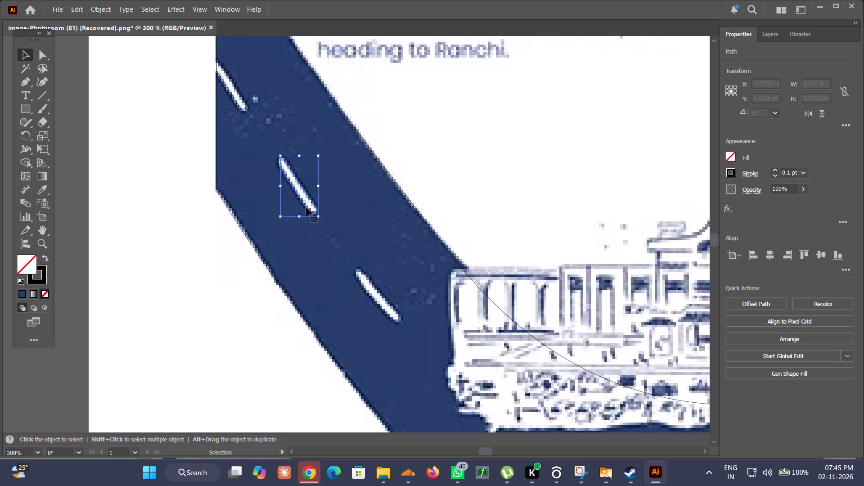
key(ctrl+c)
key(ctrl+v)
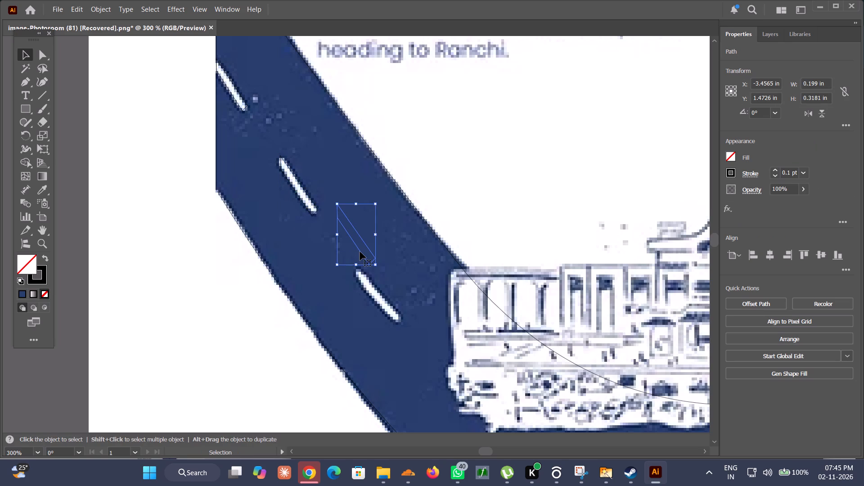
drag(360, 252, 382, 311)
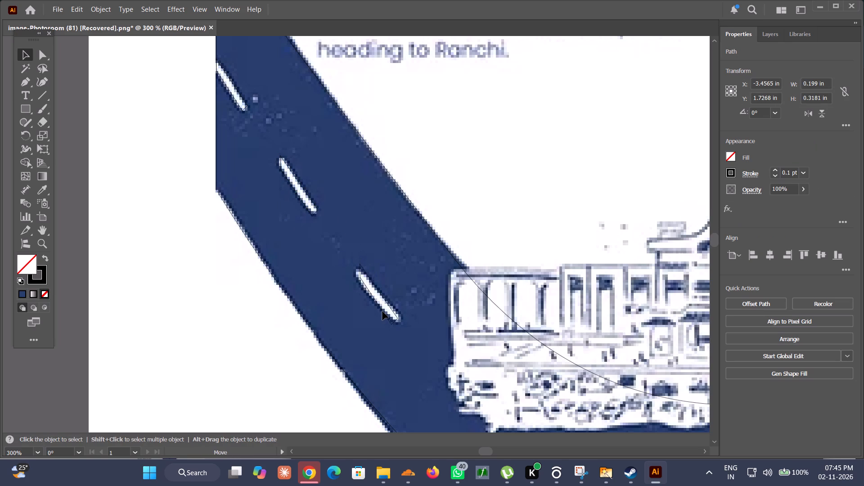
drag(382, 311, 380, 312)
drag(397, 331, 399, 331)
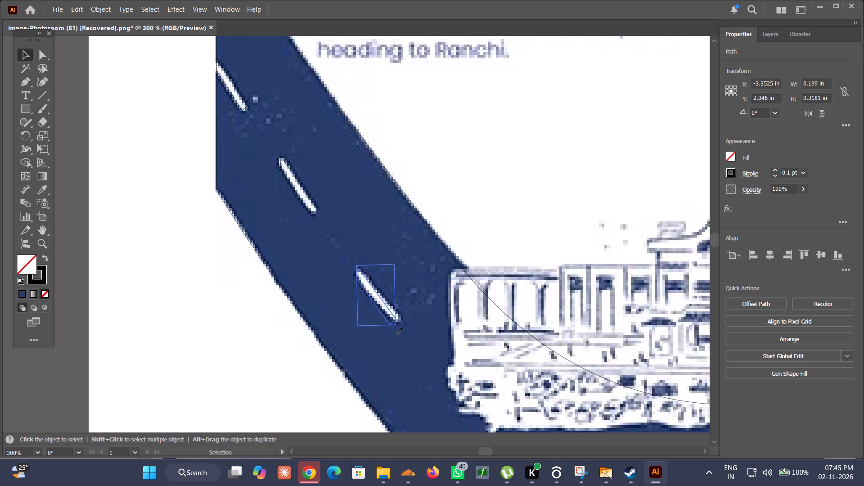
drag(399, 331, 405, 329)
Place a duplicate of the third dash outline offset about 0.02 in, over the reference dash.
ctrl+scroll(392, 320, up, 5)
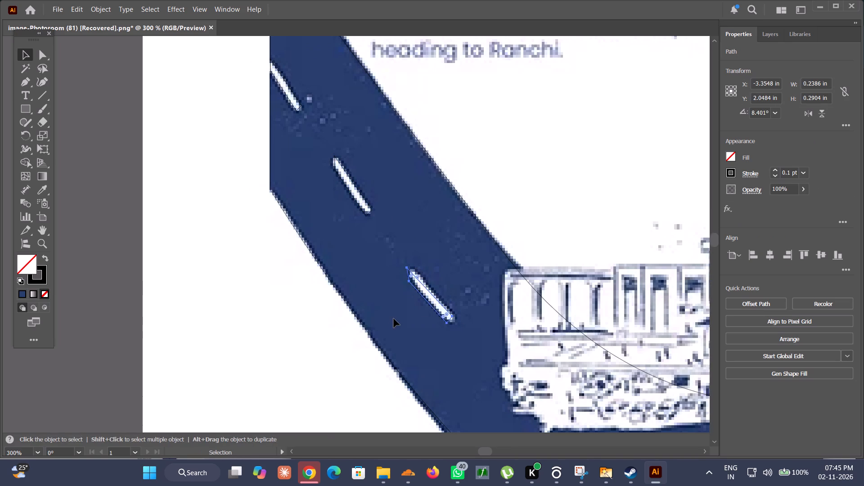
alt+scroll(420, 312, up, 4)
drag(490, 317, 505, 320)
Give the duplicated third dash a white fill and no stroke, sampled with the Eyedropper from the white background.
alt+scroll(508, 318, down, 3)
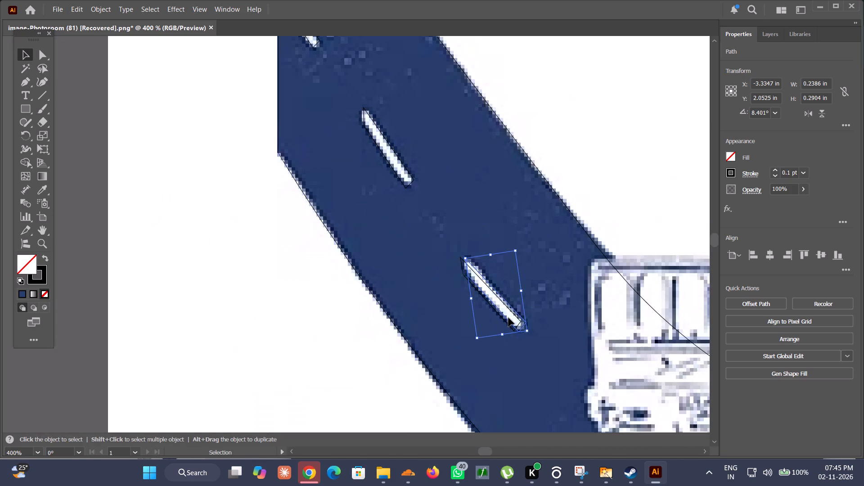
key(i)
click(603, 180)
click(21, 54)
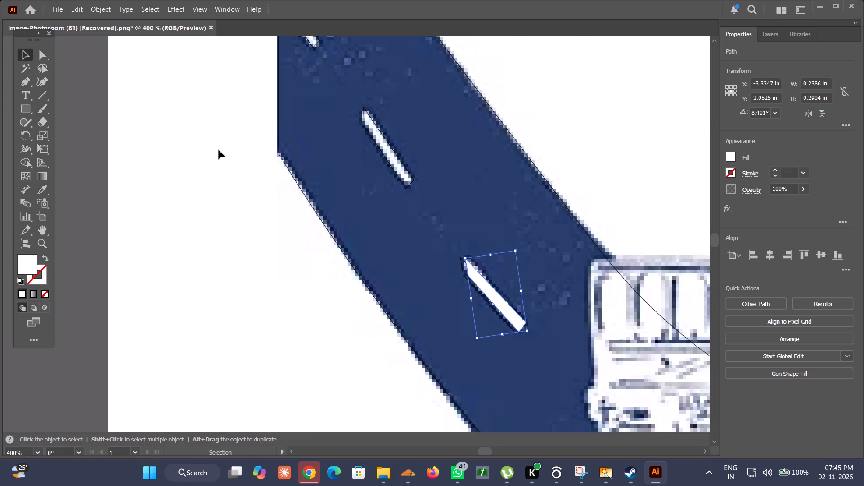
click(219, 150)
alt+scroll(531, 290, down, 2)
Toggle Layer 2's visibility to examine the traced road and dash outlines without the reference image.
click(757, 39)
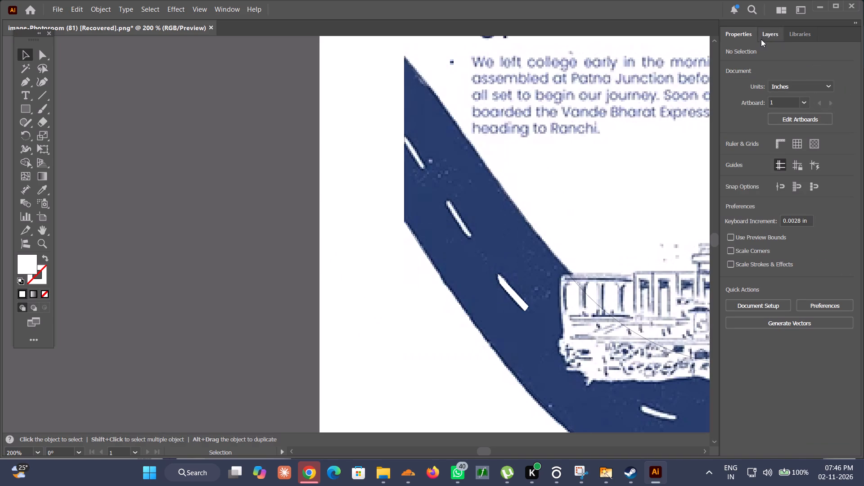
click(764, 38)
click(732, 85)
triple_click(732, 85)
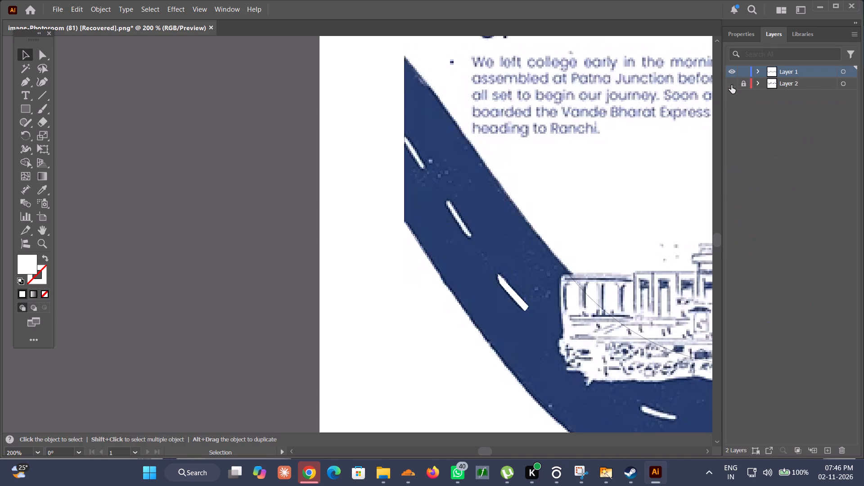
click(731, 85)
click(731, 85)
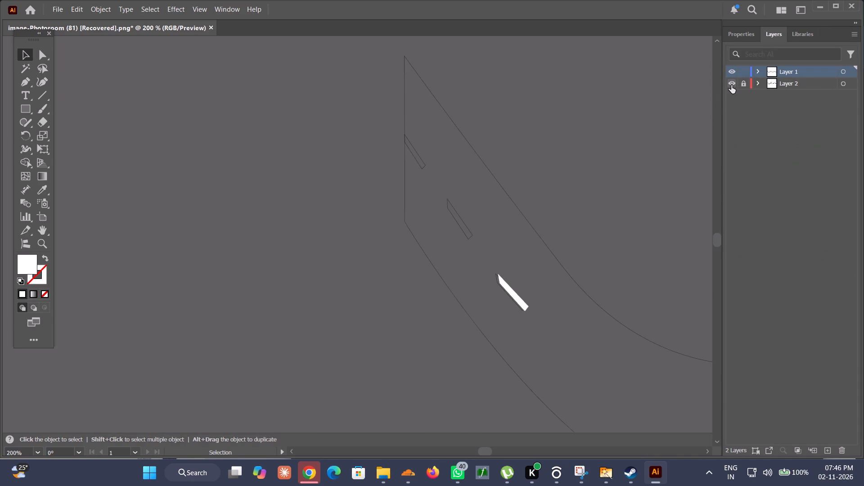
click(731, 85)
click(731, 85)
double_click(731, 85)
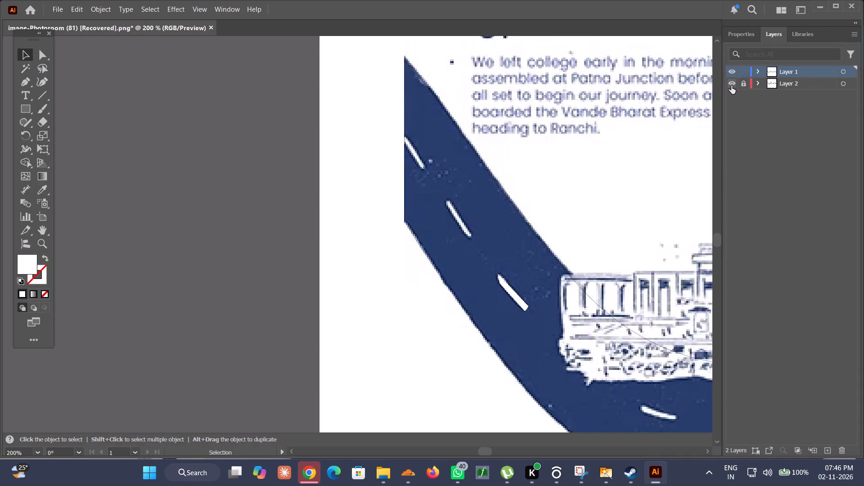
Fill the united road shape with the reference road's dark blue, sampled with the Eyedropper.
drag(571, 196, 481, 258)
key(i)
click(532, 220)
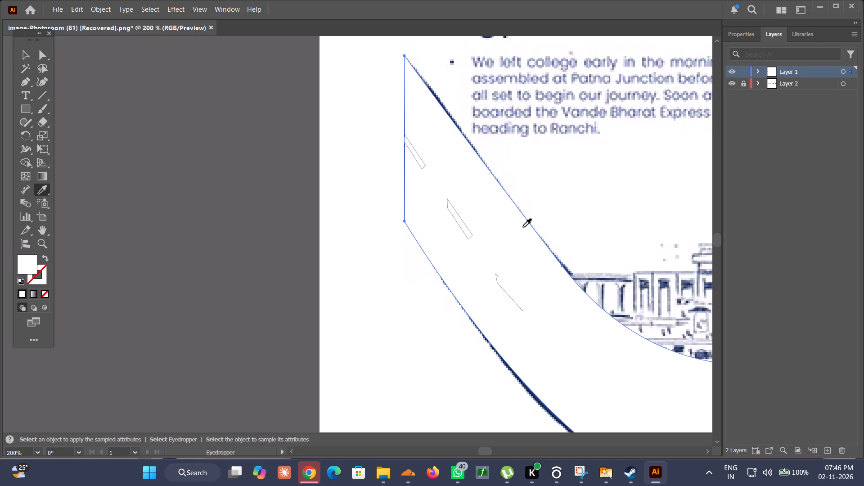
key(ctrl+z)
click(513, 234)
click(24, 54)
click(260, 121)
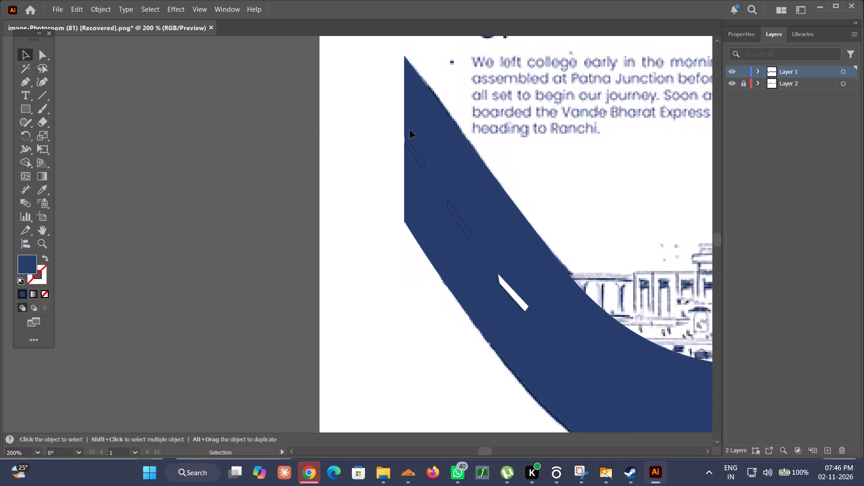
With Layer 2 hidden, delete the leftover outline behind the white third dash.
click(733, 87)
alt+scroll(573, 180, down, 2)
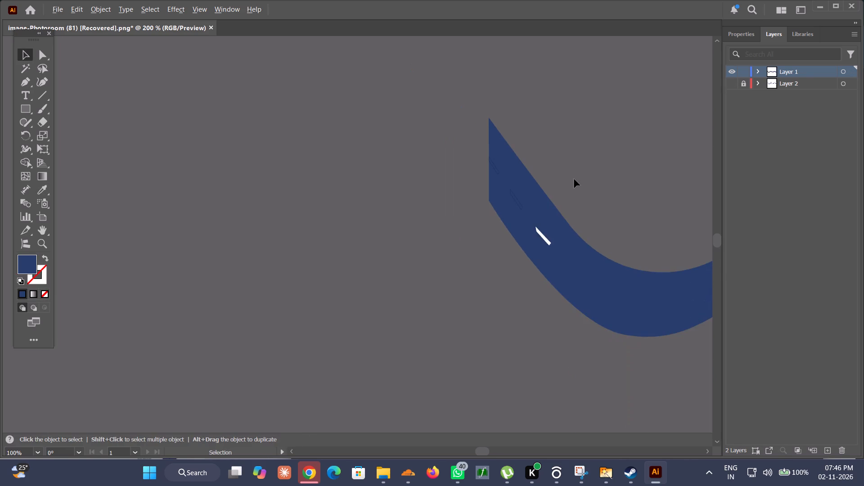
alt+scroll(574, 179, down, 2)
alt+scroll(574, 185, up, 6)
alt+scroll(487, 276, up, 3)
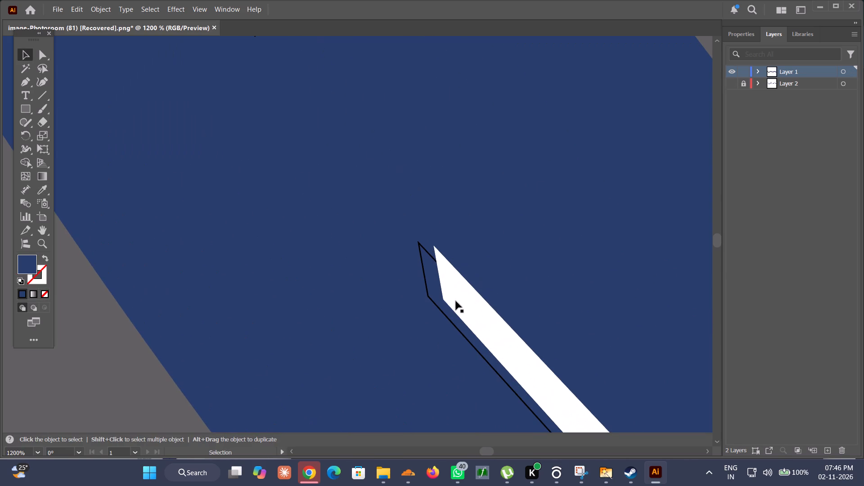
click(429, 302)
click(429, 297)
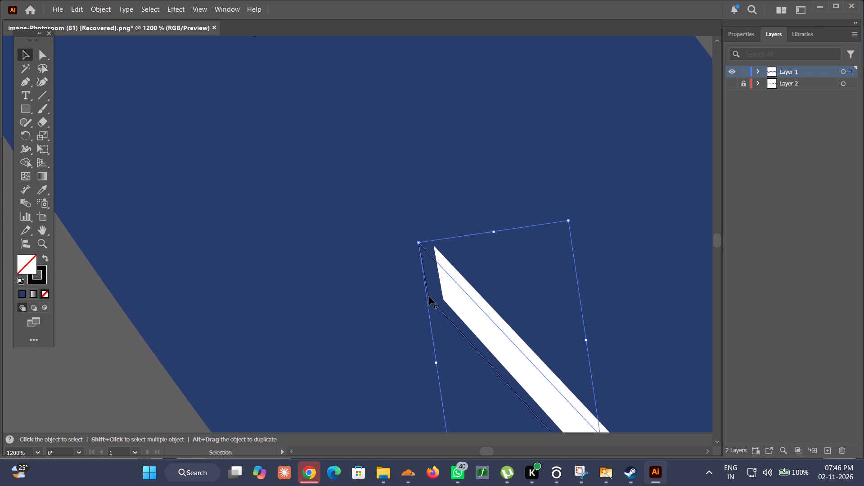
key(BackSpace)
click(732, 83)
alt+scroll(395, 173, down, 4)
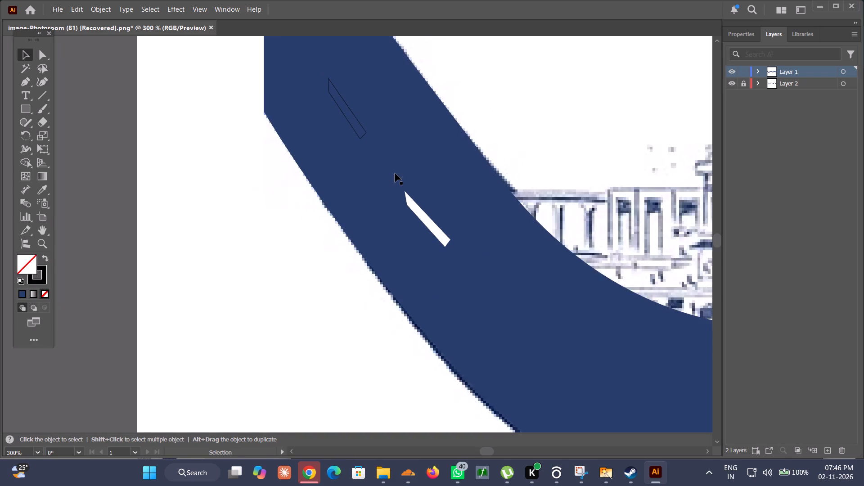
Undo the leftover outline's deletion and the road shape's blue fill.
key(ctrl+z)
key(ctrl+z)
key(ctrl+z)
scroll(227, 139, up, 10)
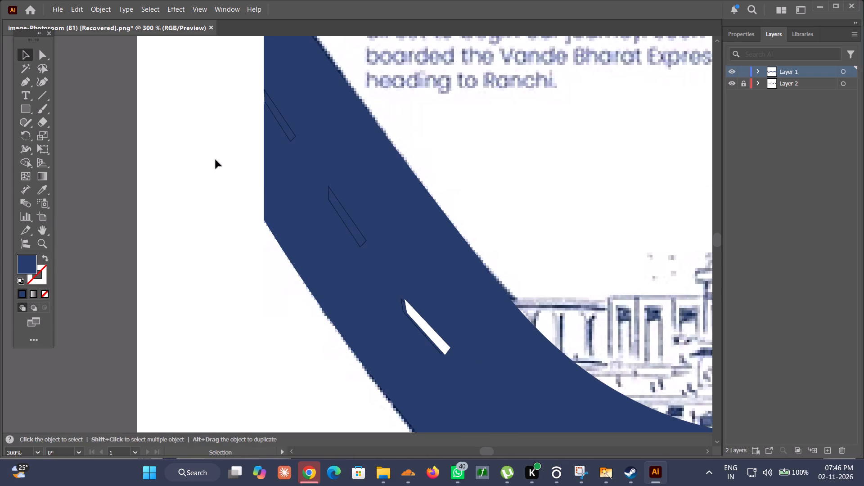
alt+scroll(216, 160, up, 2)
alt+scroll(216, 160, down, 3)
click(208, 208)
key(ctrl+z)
Delete the copied outline on the second lane dash.
alt+scroll(228, 195, up, 4)
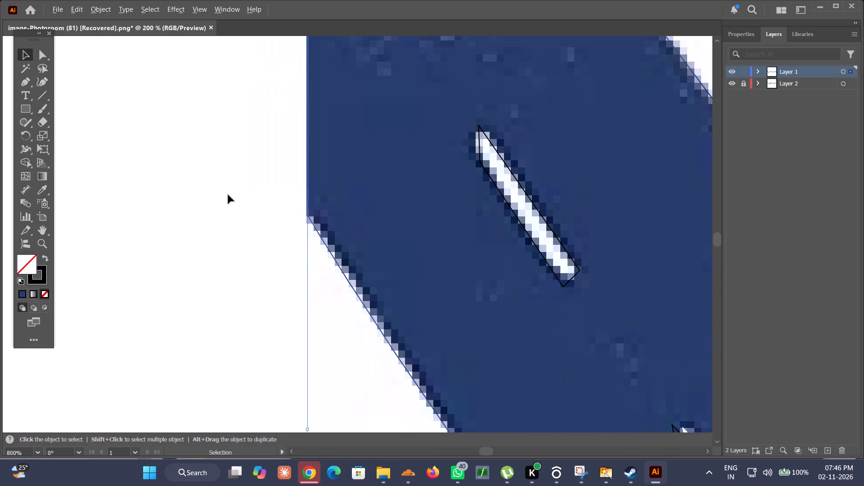
click(248, 120)
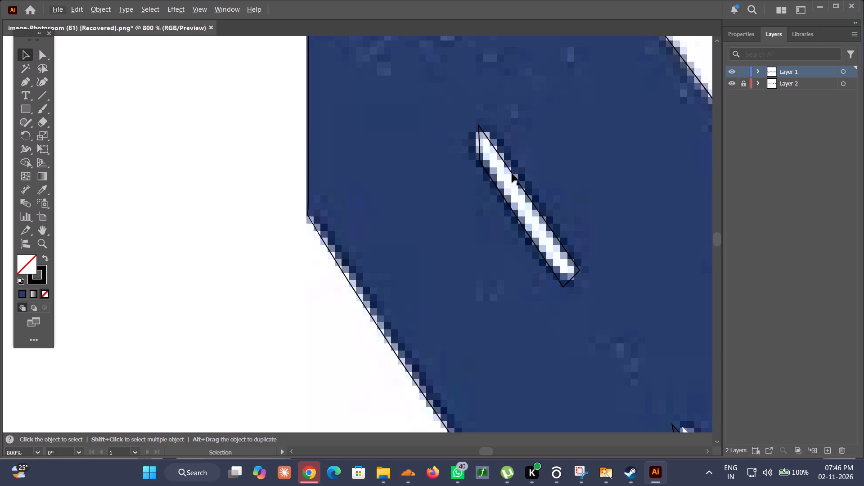
click(512, 174)
key(BackSpace)
Trace the second lane dash with the Pen tool as a closed, unfilled outline with rounded ends.
key(p)
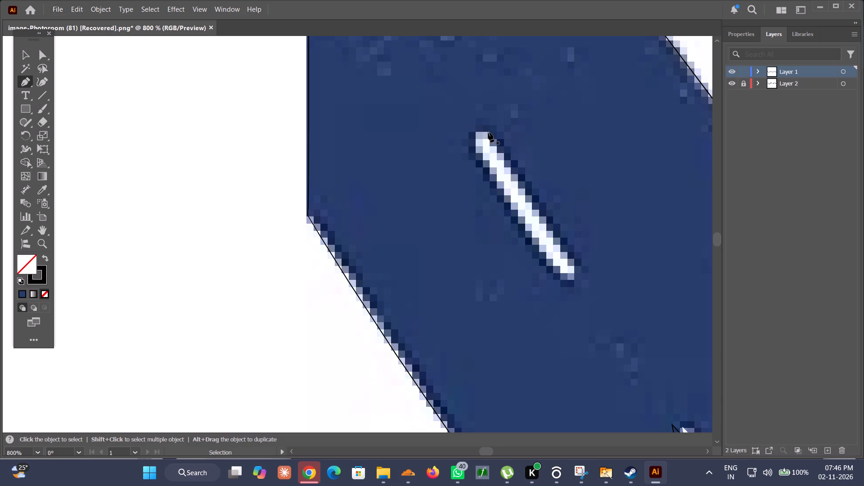
click(488, 132)
drag(475, 140, 472, 151)
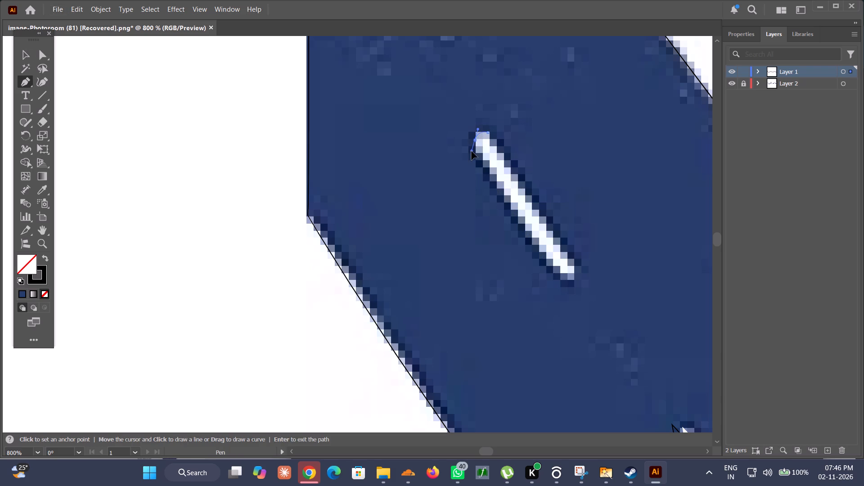
drag(472, 151, 471, 152)
drag(562, 275, 576, 278)
drag(575, 257, 572, 252)
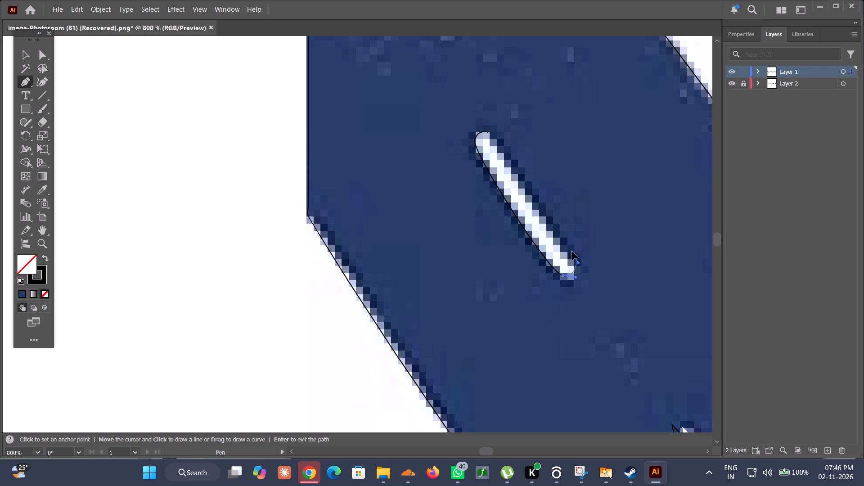
drag(572, 252, 570, 245)
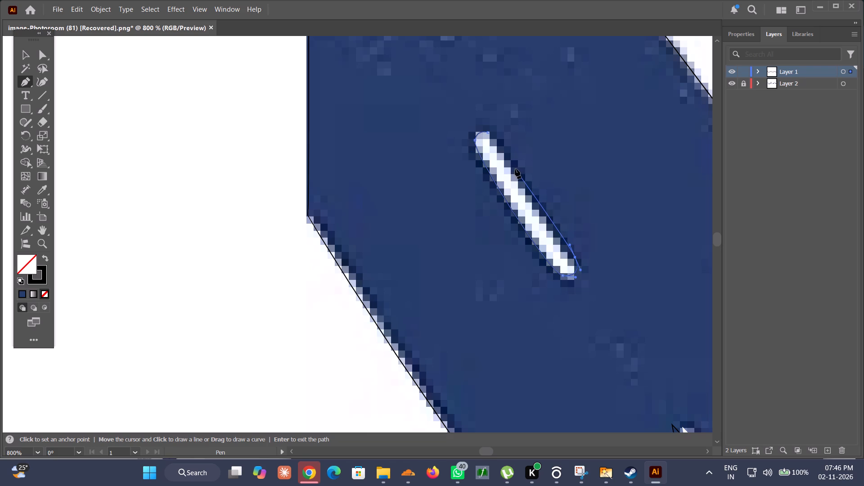
drag(512, 166, 502, 153)
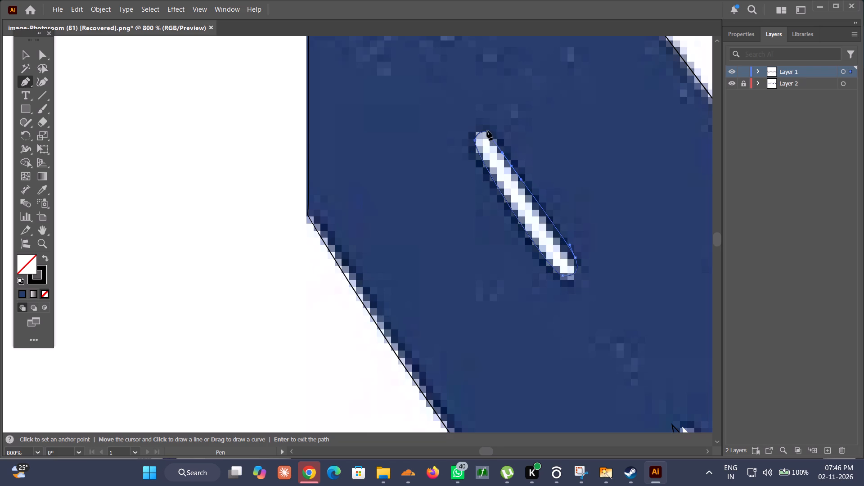
click(487, 130)
alt+scroll(517, 184, down, 4)
scroll(591, 307, left, 2)
key(ctrl+z)
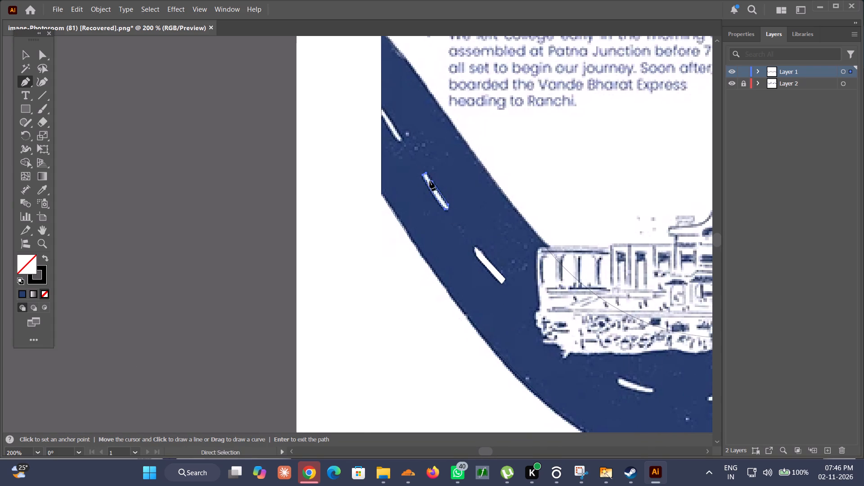
alt+scroll(429, 181, up, 9)
click(400, 103)
Trace the fourth lane dash, the first one beneath the building sketch, as a closed curved Pen outline with rounded ends.
alt+scroll(484, 233, down, 2)
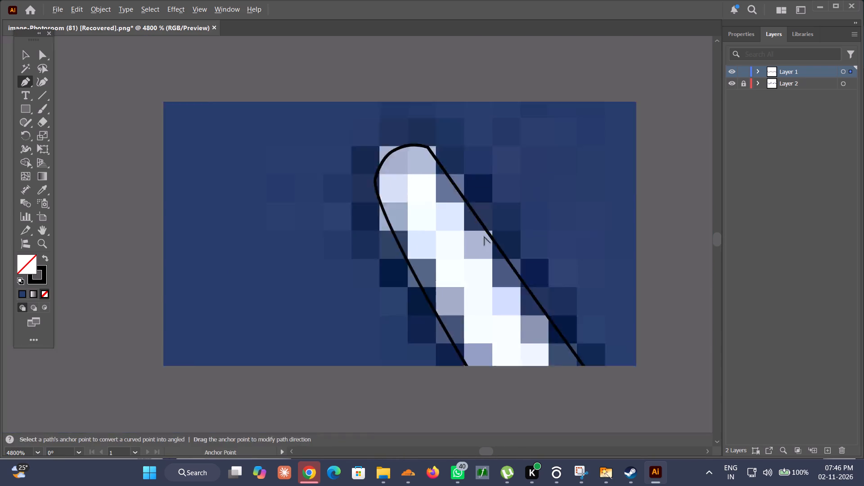
alt+scroll(484, 237, down, 20)
alt+scroll(484, 237, down, 3)
scroll(570, 322, left, 3)
alt+scroll(460, 295, up, 5)
click(521, 214)
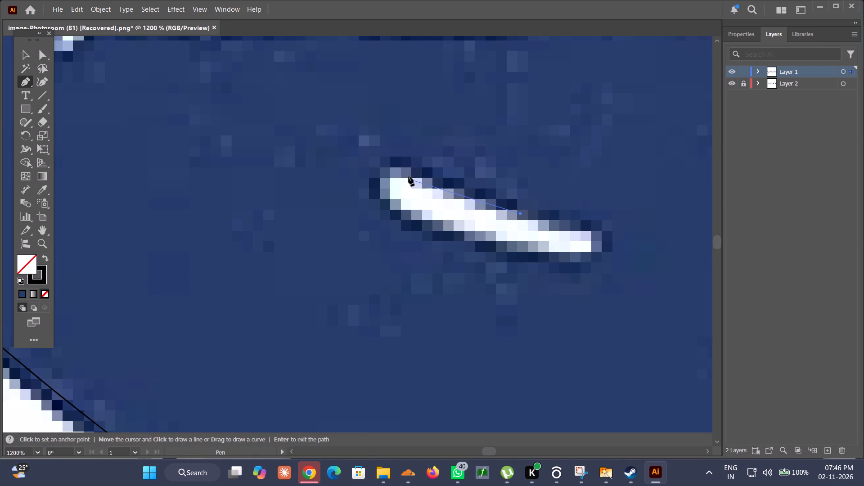
drag(402, 171, 377, 159)
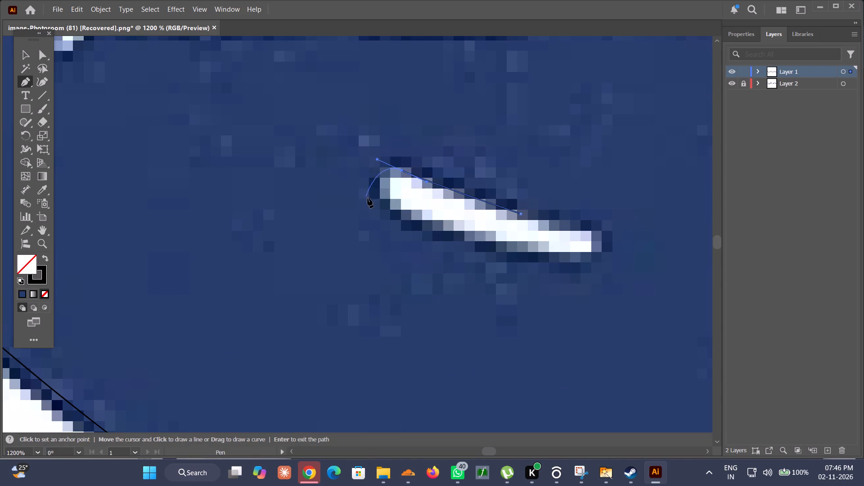
drag(380, 205, 396, 220)
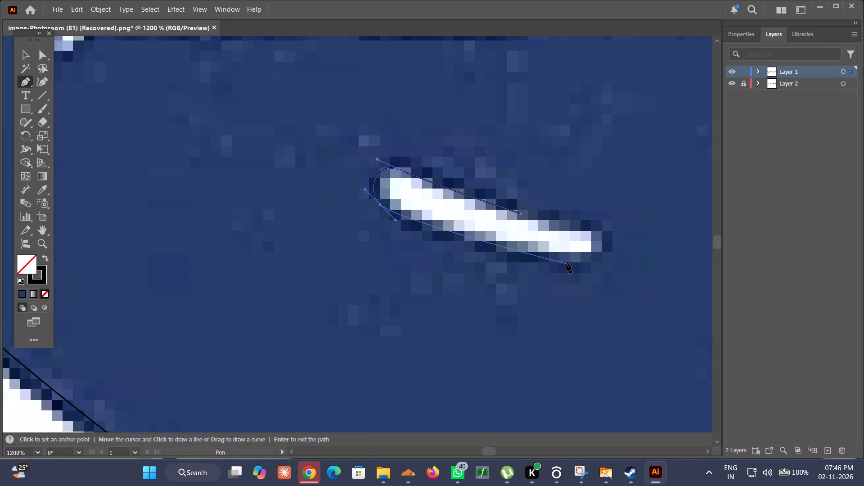
drag(567, 262, 648, 266)
key(ctrl+z)
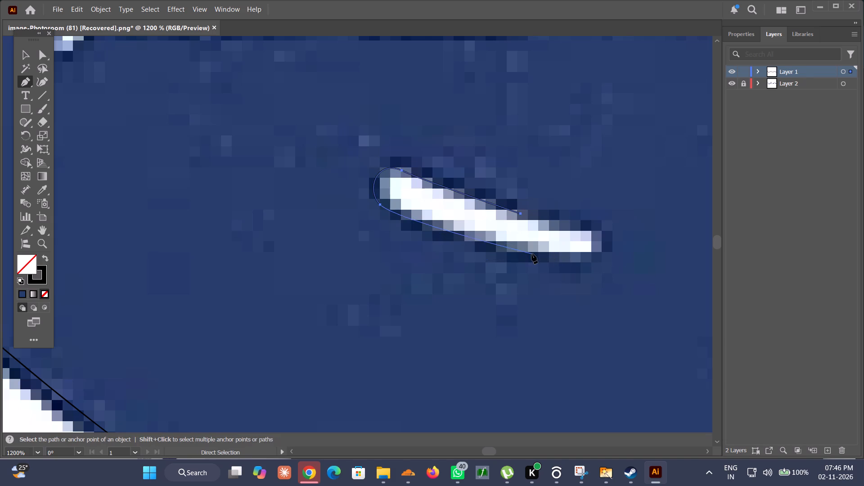
drag(532, 254, 605, 261)
drag(610, 233, 606, 229)
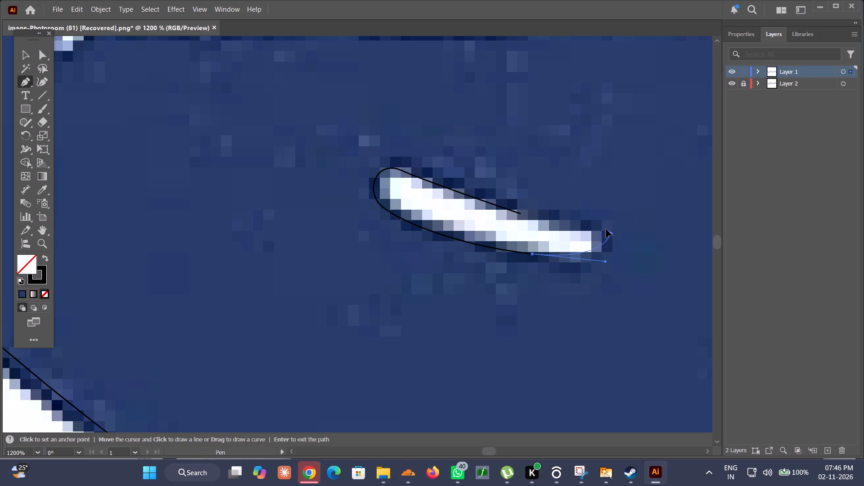
drag(606, 229, 598, 220)
drag(542, 222, 520, 216)
key(ctrl+z)
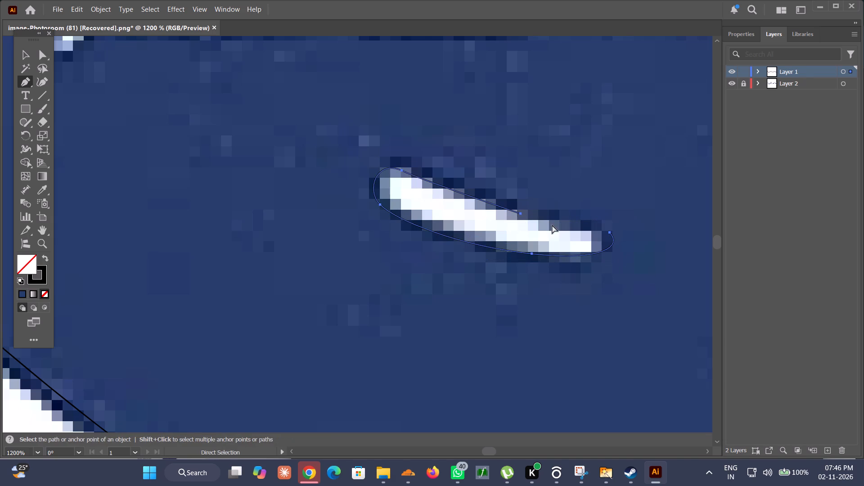
drag(553, 221, 538, 221)
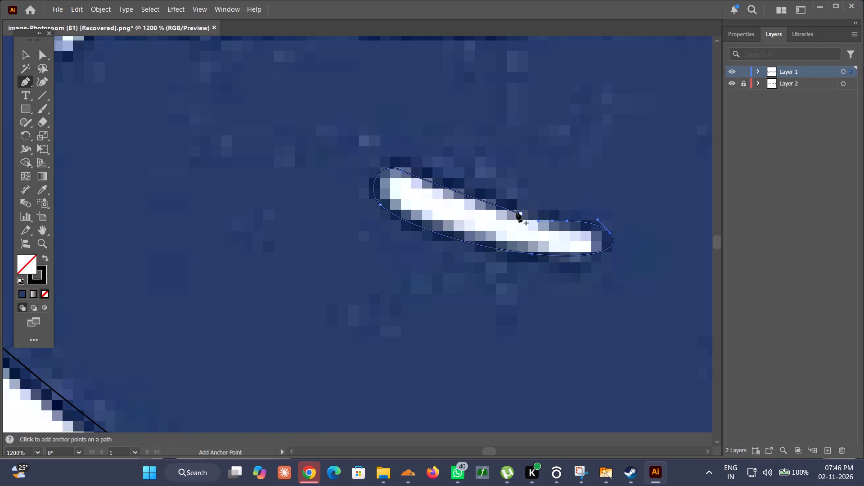
click(521, 213)
Trace the fifth lane dash, the upward-curving one at the bottom of the road's bend, as a closed curved Pen outline.
alt+scroll(526, 226, down, 3)
scroll(559, 244, left, 3)
alt+scroll(512, 244, up, 3)
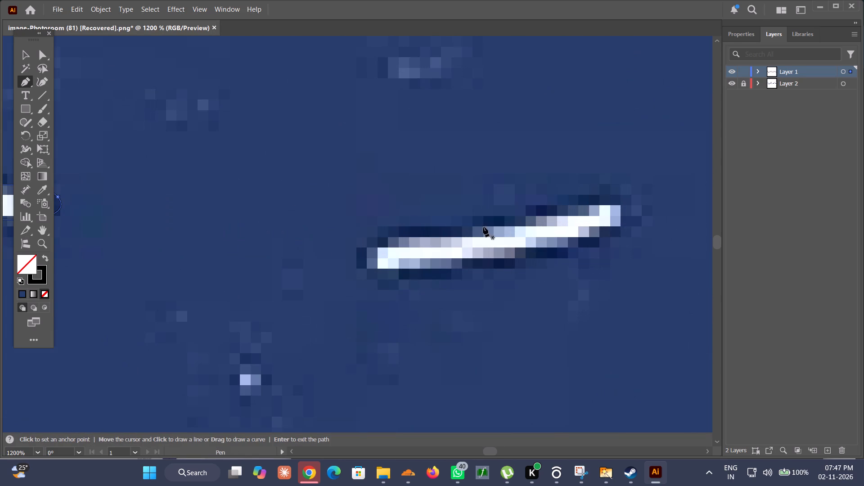
click(516, 222)
drag(379, 249, 332, 251)
drag(439, 271, 502, 265)
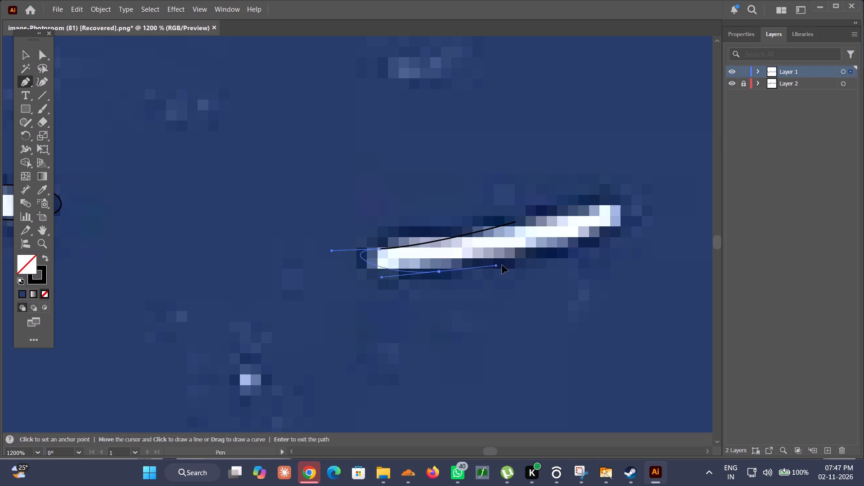
drag(502, 265, 514, 261)
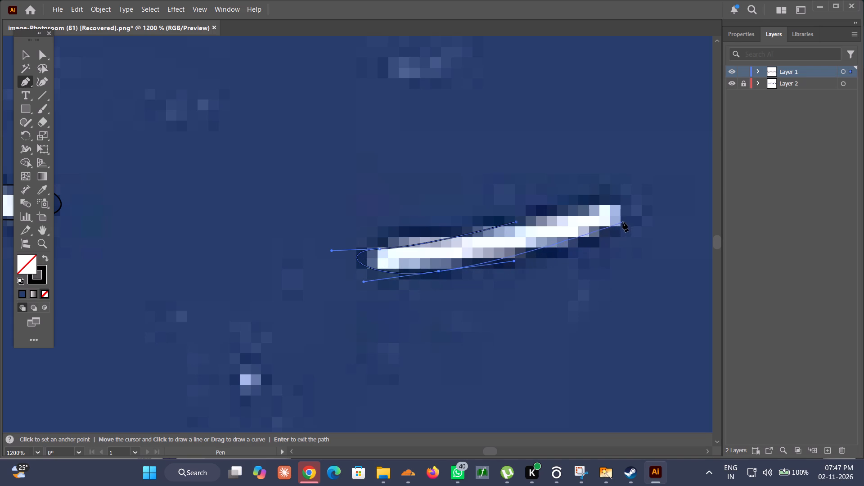
drag(623, 222, 636, 214)
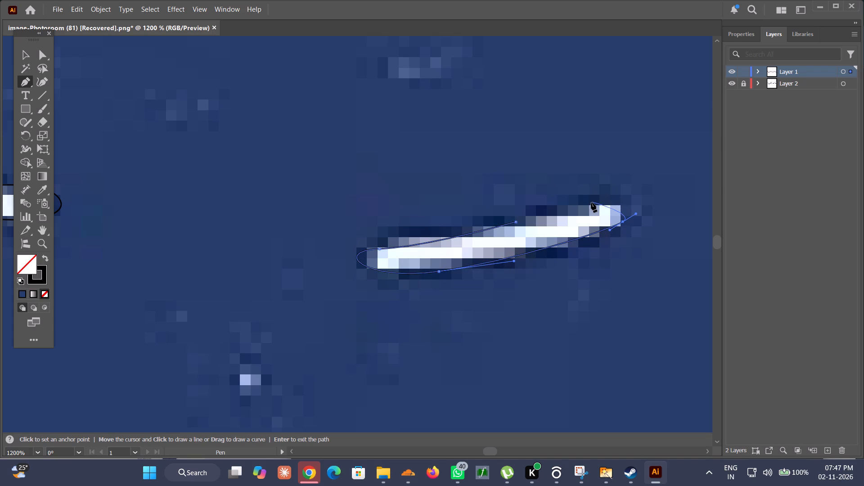
drag(591, 206, 562, 213)
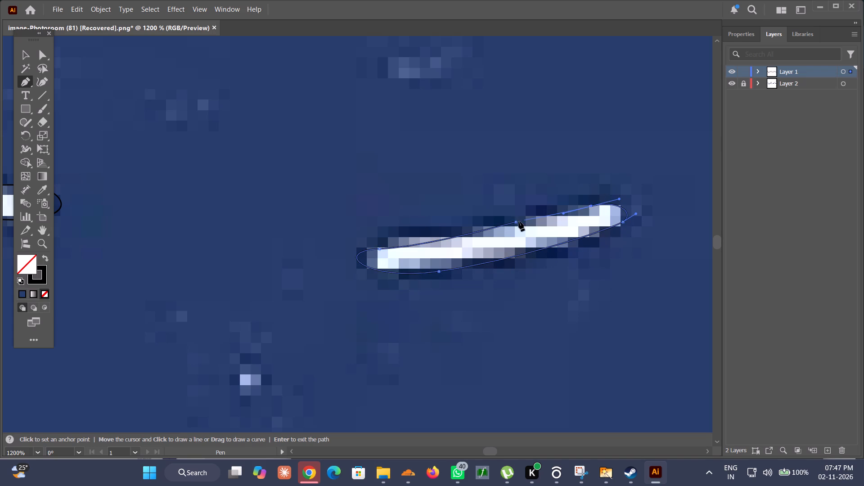
click(516, 223)
Trace the sixth lane dash, which touches the building sketch's lower edge, as a closed curved Pen outline.
alt+scroll(516, 223, down, 5)
scroll(661, 201, left, 3)
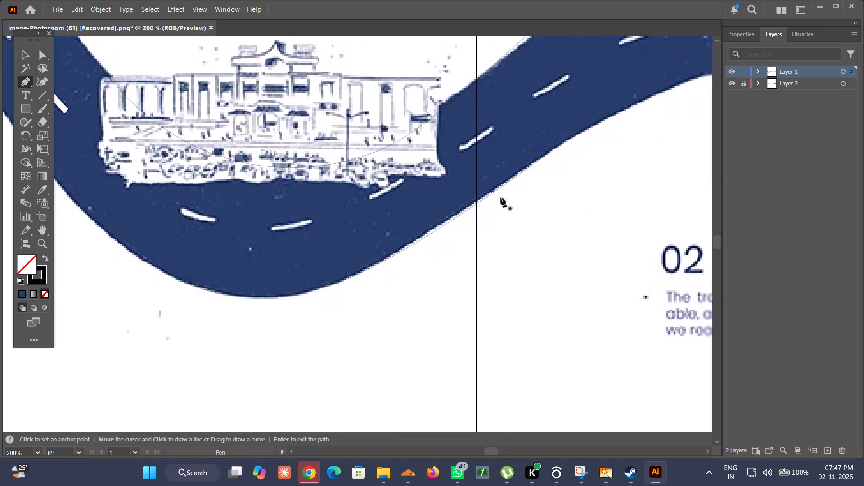
alt+scroll(366, 193, up, 3)
scroll(242, 185, up, 1)
alt+scroll(356, 207, down, 3)
alt+scroll(356, 207, up, 5)
click(451, 152)
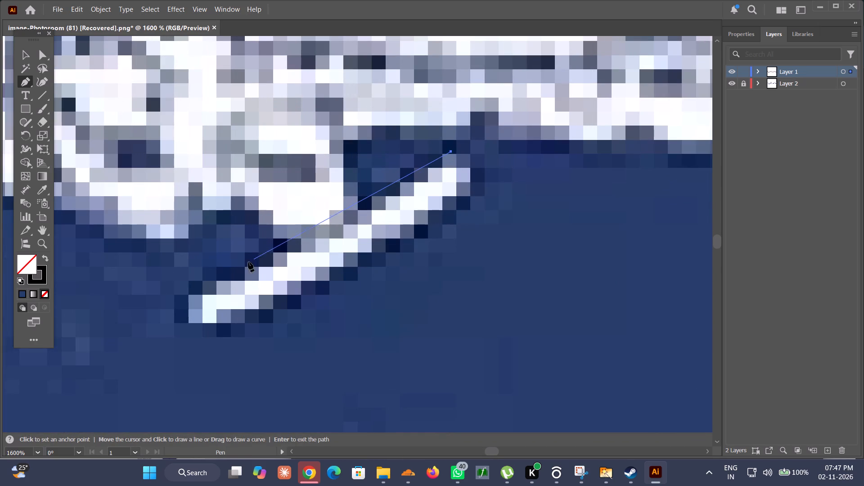
drag(269, 266, 214, 295)
drag(178, 305, 175, 314)
drag(236, 324, 309, 306)
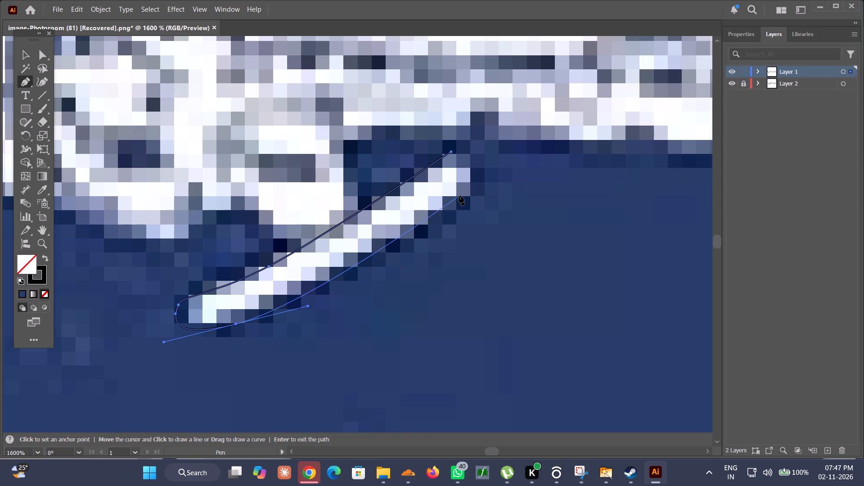
drag(472, 185, 496, 153)
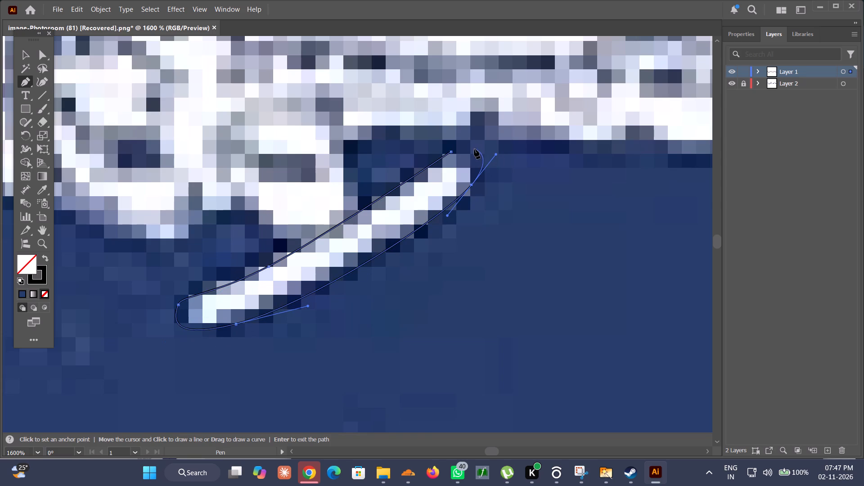
drag(474, 149, 467, 148)
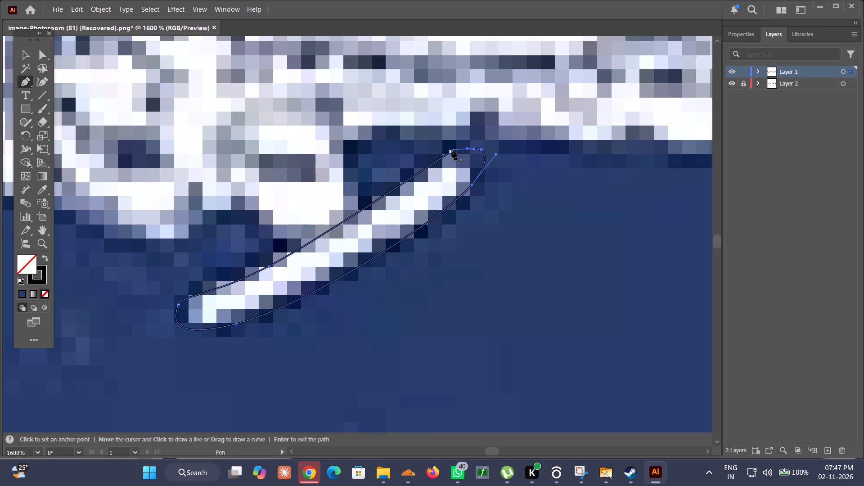
click(452, 152)
Trace the upper edge of the seventh lane dash, just past the building sketch's right-hand edge, with smooth Pen anchor points.
alt+scroll(458, 164, down, 8)
alt+scroll(528, 131, up, 6)
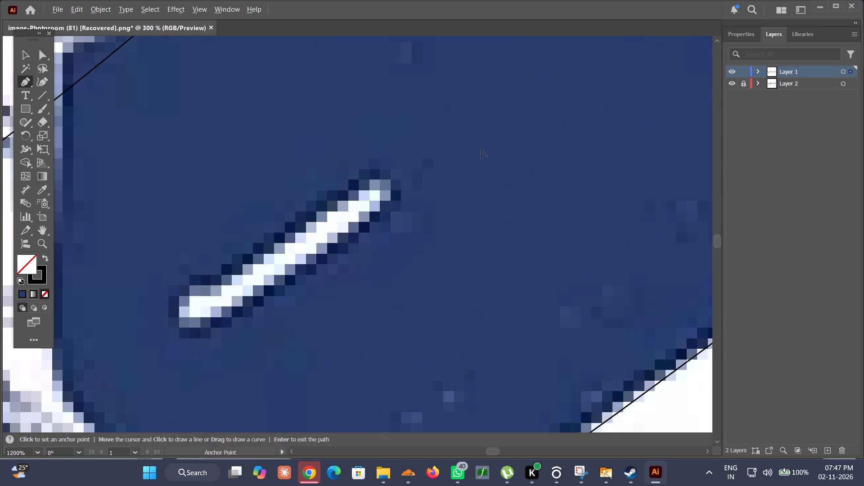
click(383, 180)
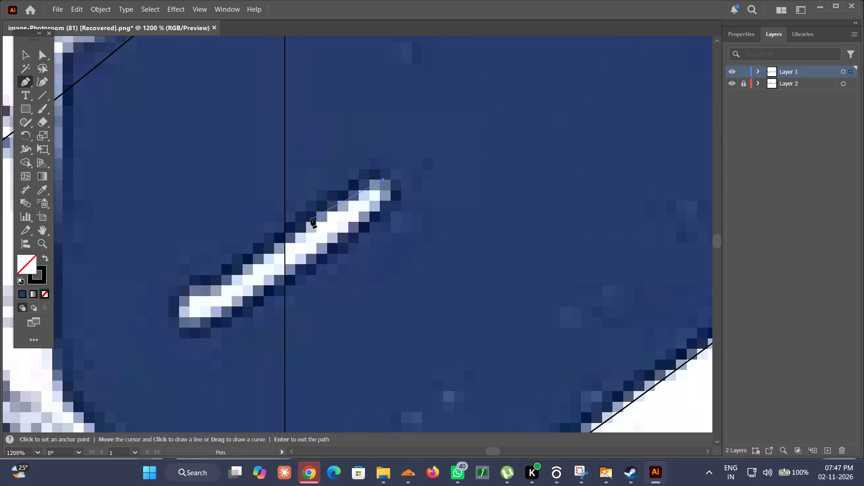
drag(310, 218, 242, 262)
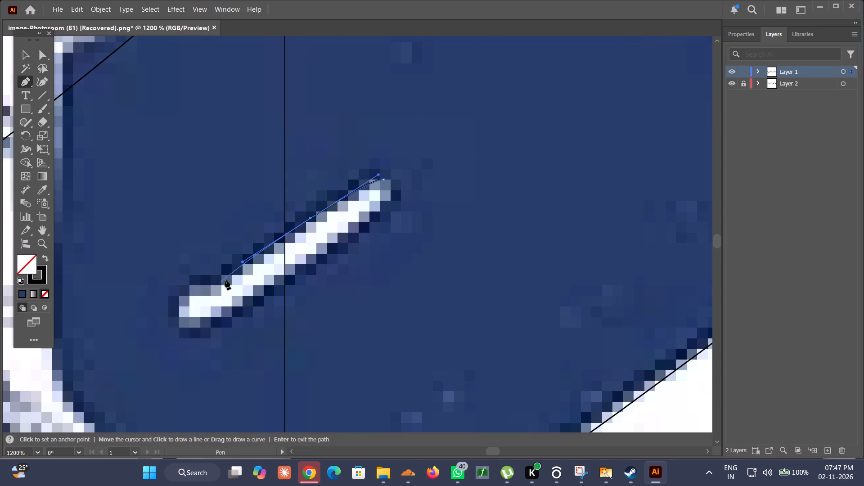
key(ctrl+z)
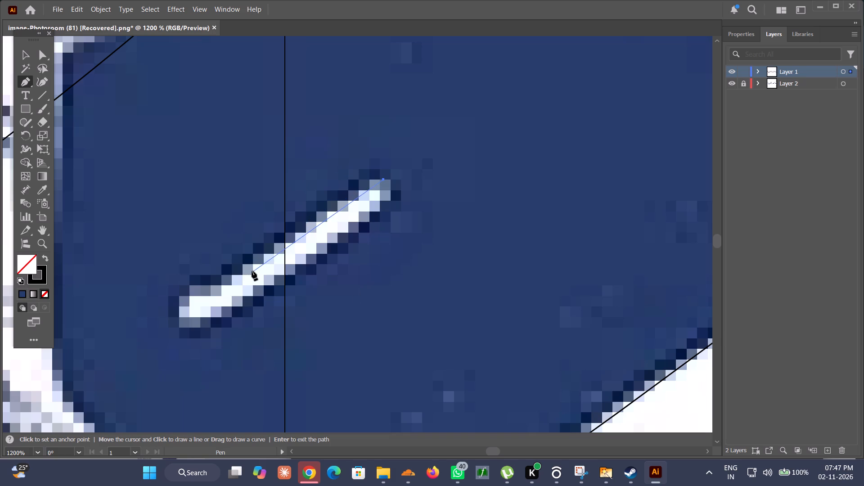
alt+scroll(255, 269, up, 2)
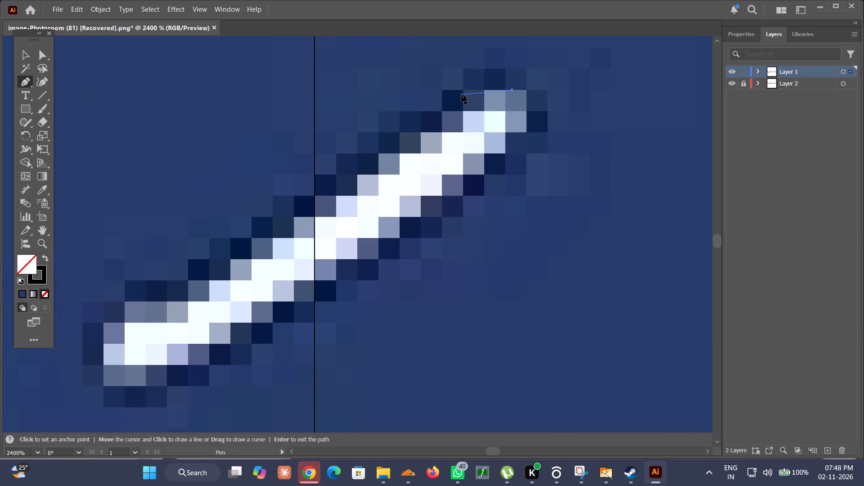
drag(462, 94, 426, 117)
drag(233, 273, 208, 288)
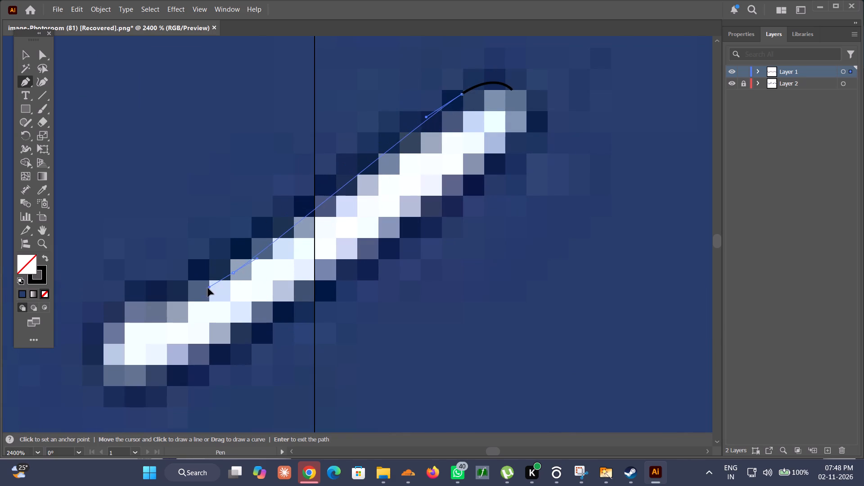
drag(208, 288, 160, 317)
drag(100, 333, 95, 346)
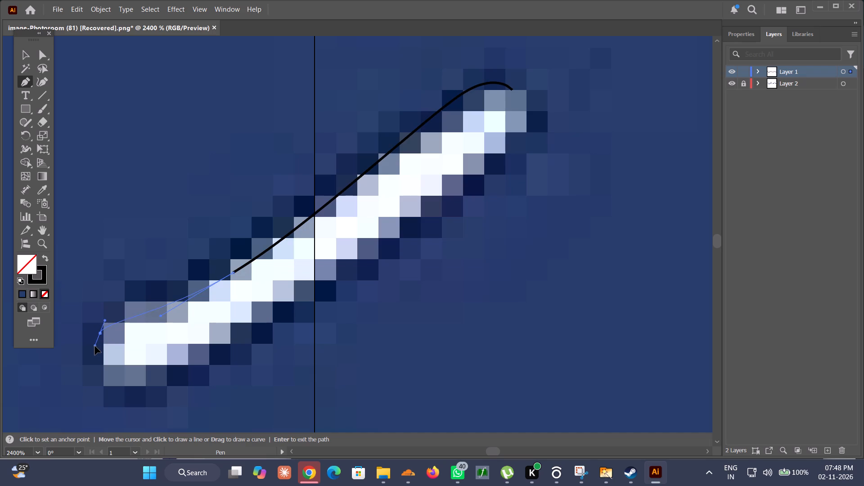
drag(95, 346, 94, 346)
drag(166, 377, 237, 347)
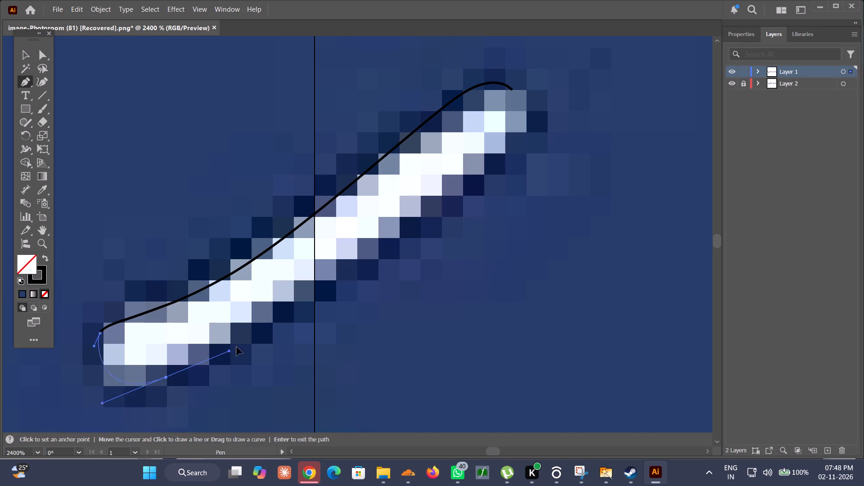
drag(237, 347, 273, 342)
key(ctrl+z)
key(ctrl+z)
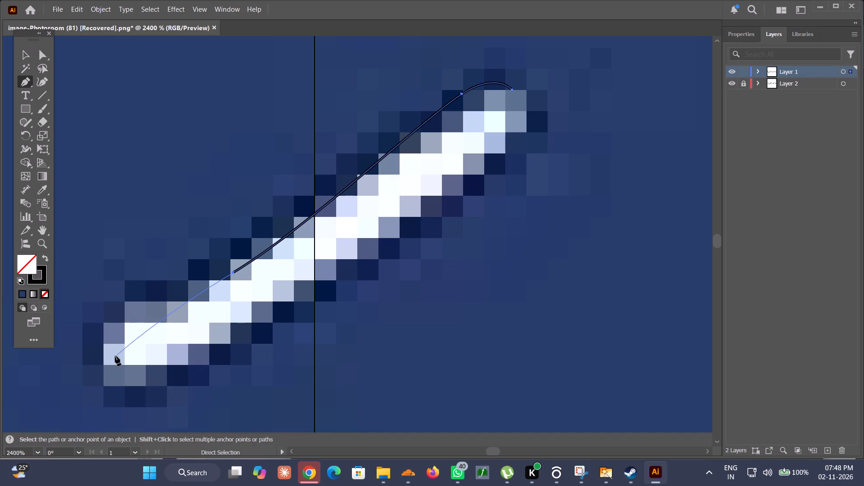
Curve the seventh dash's Pen path around its lower-left end with two smooth anchor points.
drag(105, 335, 89, 350)
drag(97, 384, 102, 392)
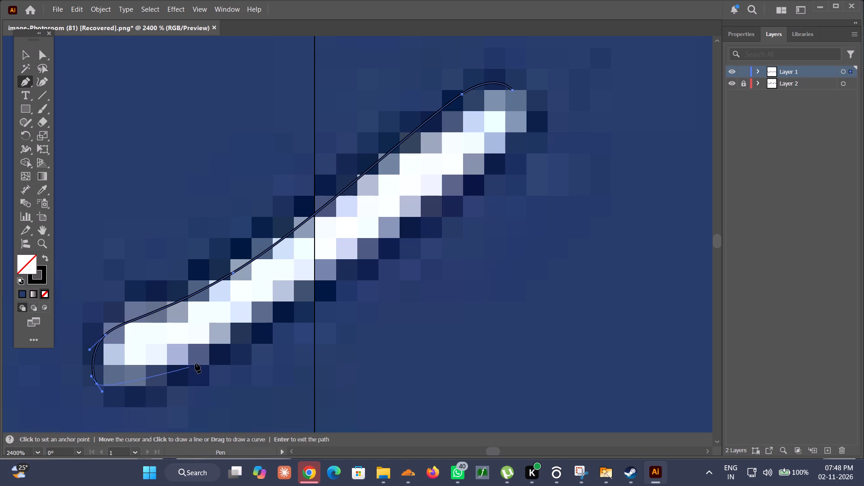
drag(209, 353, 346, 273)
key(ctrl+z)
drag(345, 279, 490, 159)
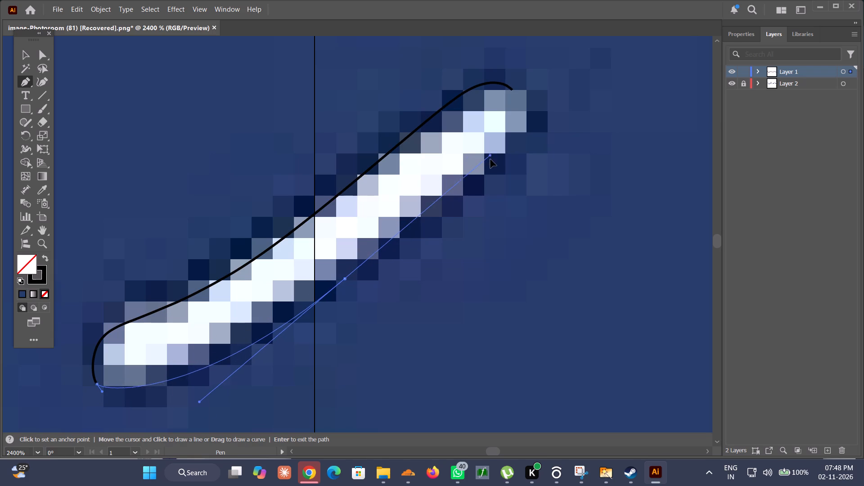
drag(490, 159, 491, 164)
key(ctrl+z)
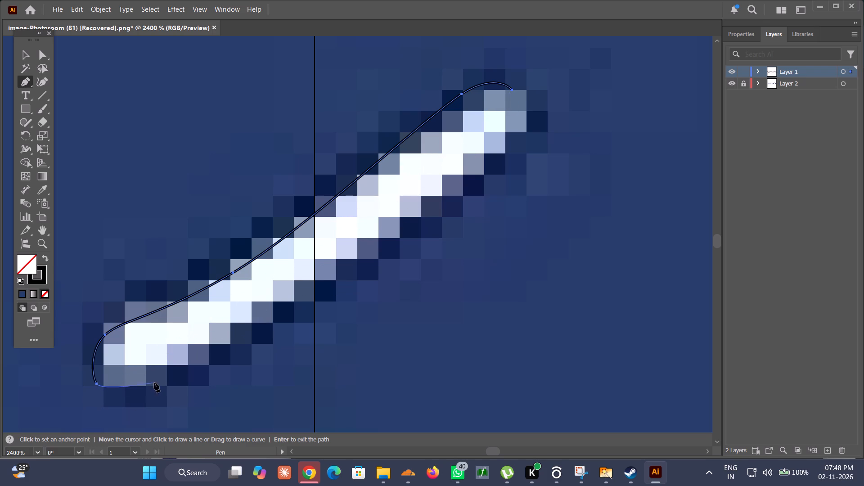
Round both ends of the seventh dash's path and close it with a smooth curve along the lower edge.
drag(152, 395, 172, 387)
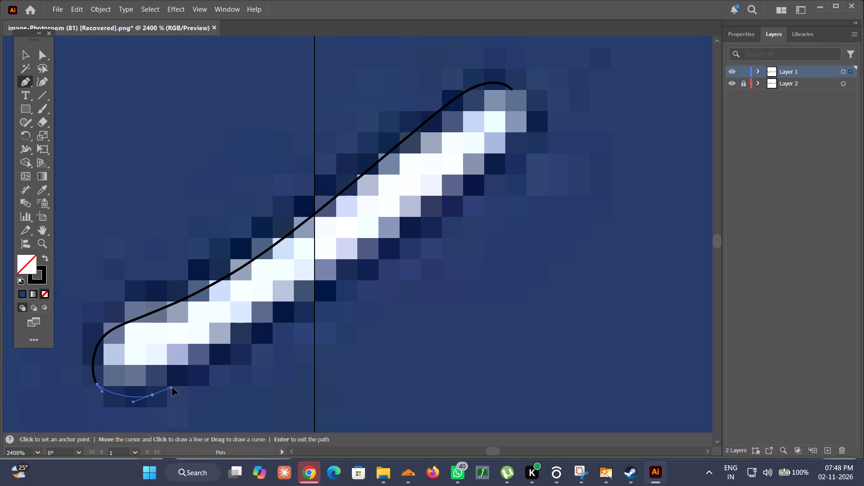
drag(172, 387, 177, 387)
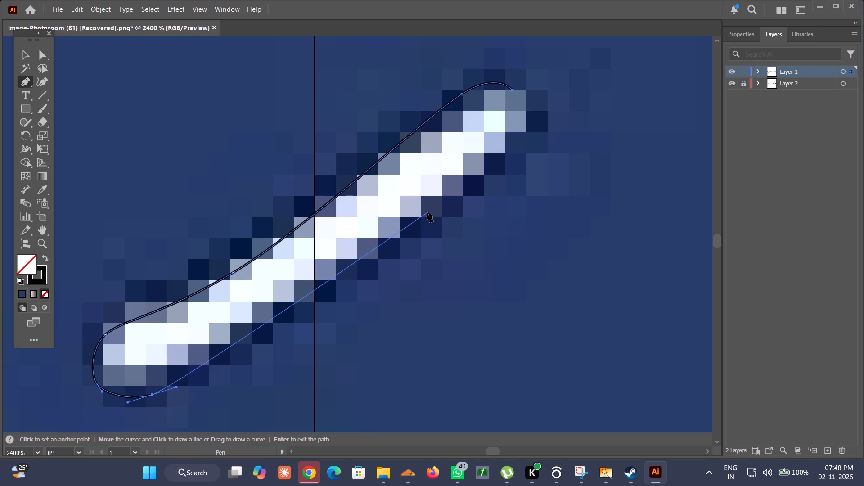
key(p)
click(512, 91)
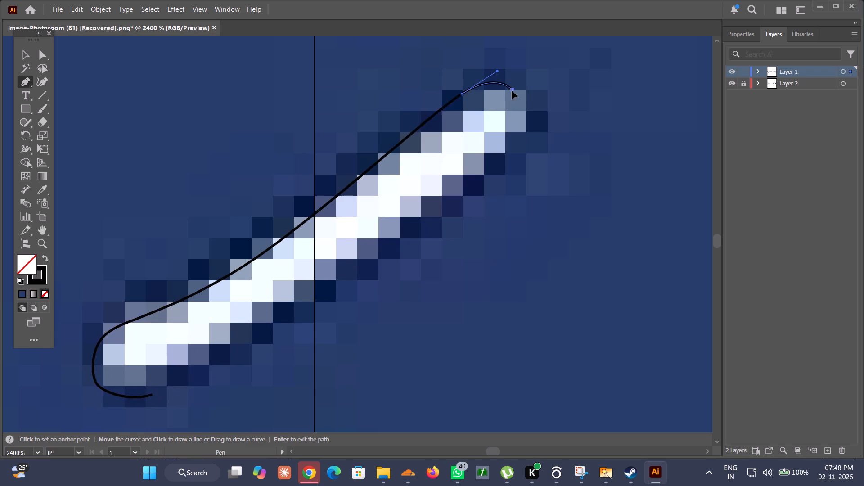
drag(516, 132, 502, 169)
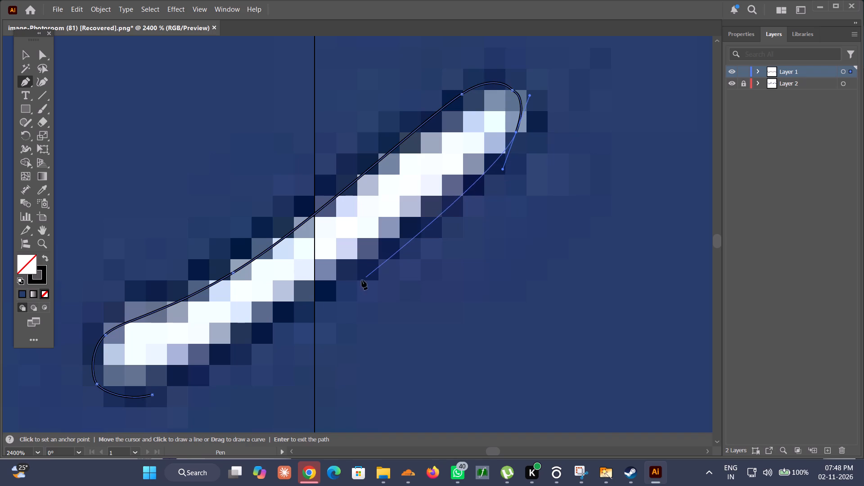
drag(263, 336, 224, 364)
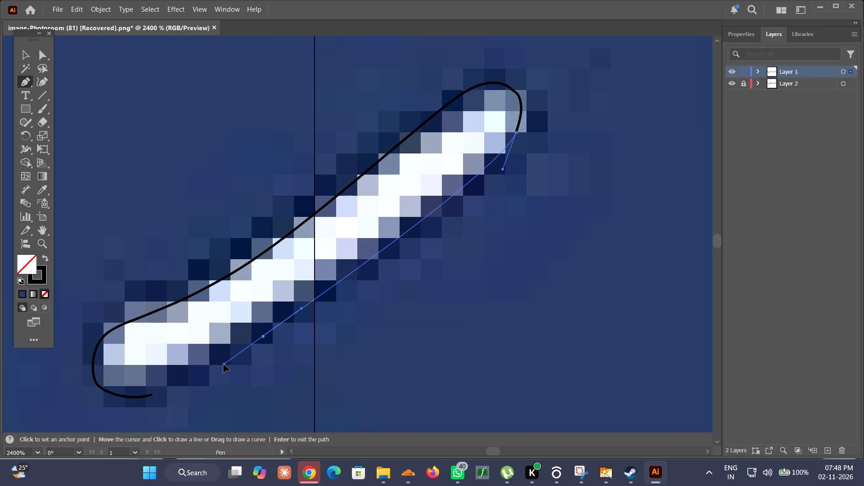
drag(224, 364, 221, 365)
click(153, 396)
alt+scroll(184, 378, down, 4)
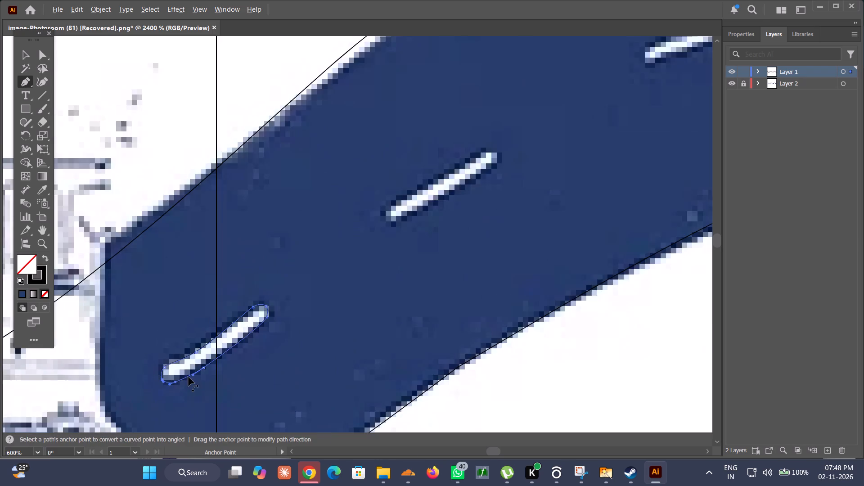
Fill the seventh dash white with no stroke by sampling the white background with the Eyedropper, and deselect it.
alt+scroll(253, 360, down, 1)
alt+scroll(399, 232, up, 3)
alt+scroll(400, 232, down, 3)
key(i)
click(274, 79)
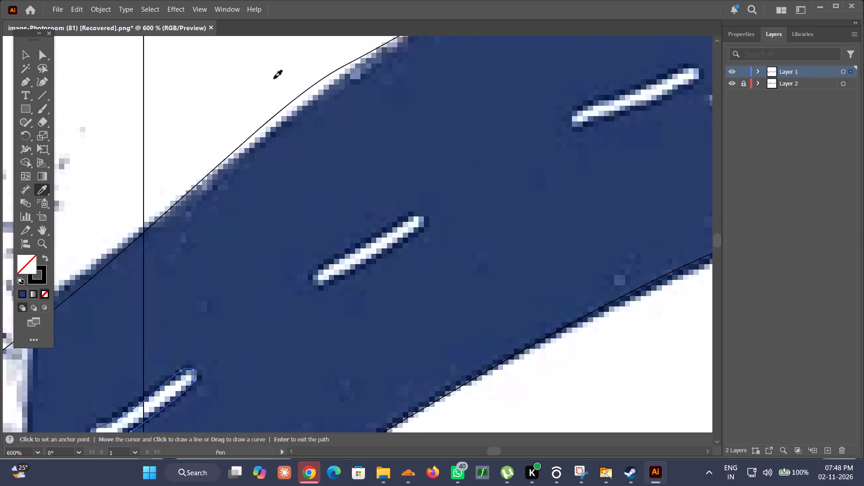
click(26, 56)
click(261, 52)
Start a Pen path at the upper-right tip of the eighth lane dash, the one following the white-filled dash.
alt+scroll(265, 161, down, 3)
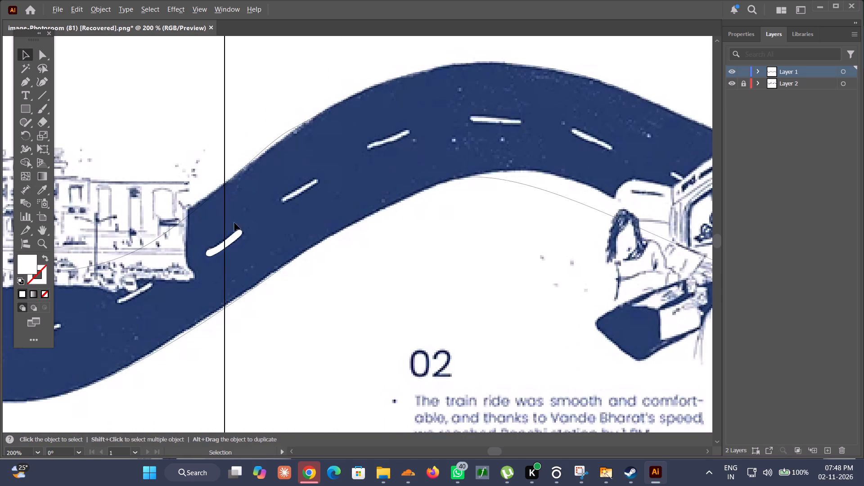
alt+scroll(234, 246, up, 3)
scroll(473, 108, up, 3)
alt+scroll(328, 193, down, 3)
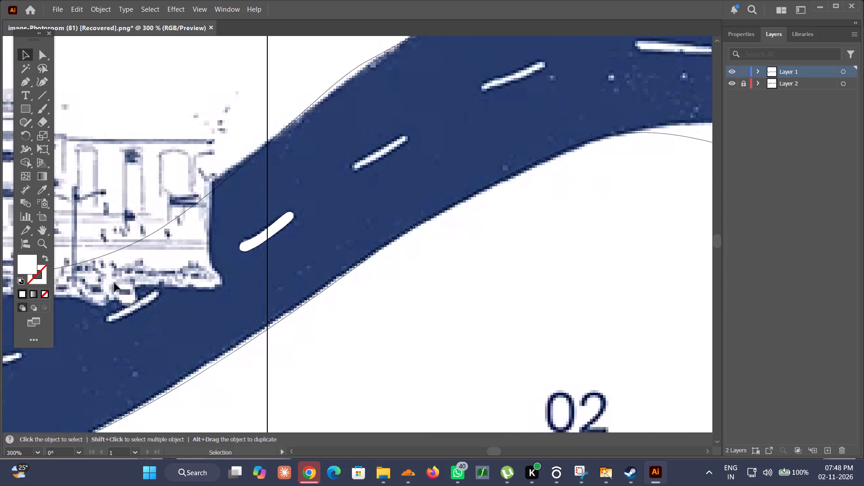
scroll(193, 283, down, 2)
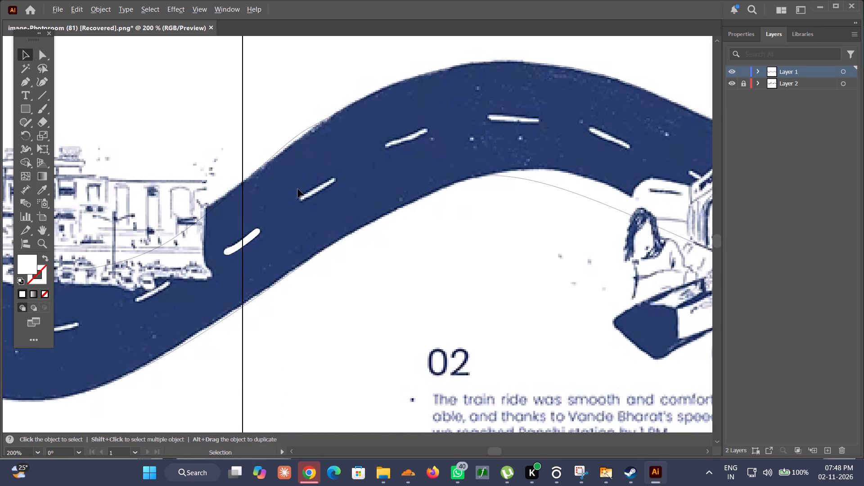
scroll(298, 189, left, 2)
scroll(298, 189, right, 1)
scroll(297, 190, up, 1)
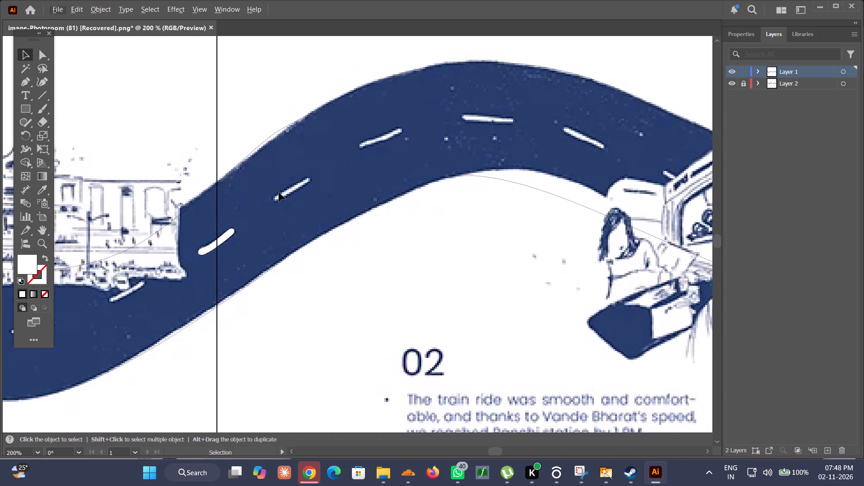
alt+scroll(283, 193, up, 4)
key(p)
alt+scroll(383, 139, up, 3)
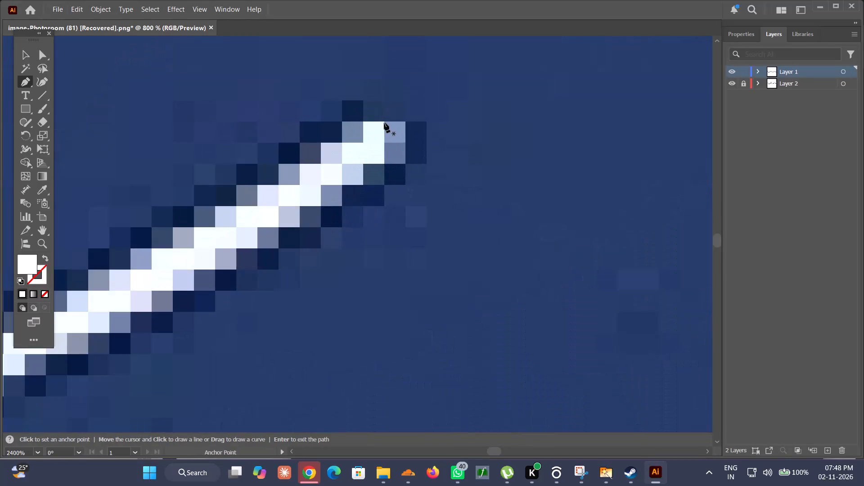
click(395, 122)
scroll(388, 122, right, 2)
scroll(547, 145, left, 2)
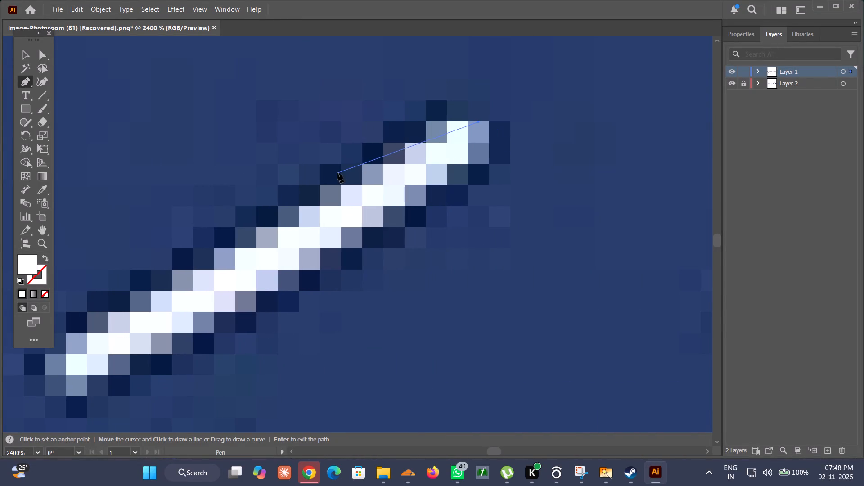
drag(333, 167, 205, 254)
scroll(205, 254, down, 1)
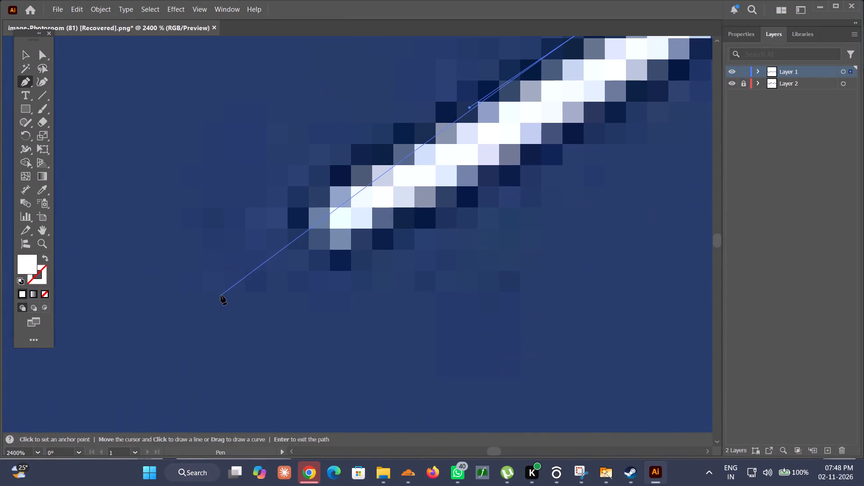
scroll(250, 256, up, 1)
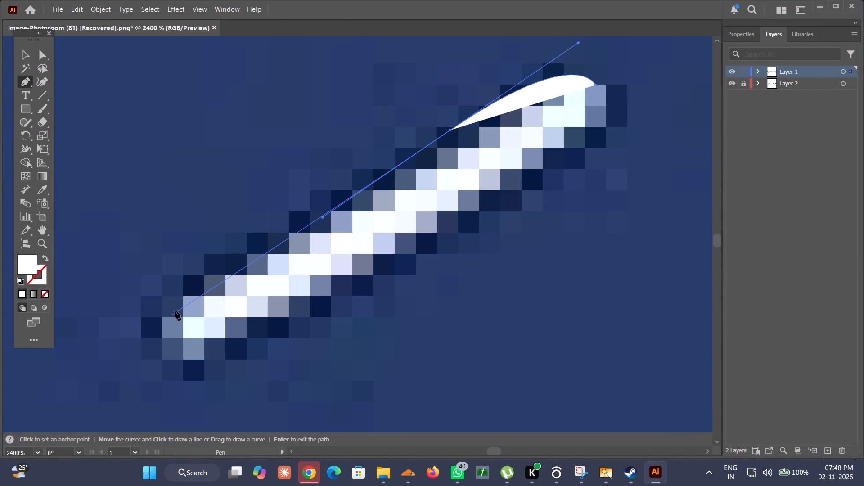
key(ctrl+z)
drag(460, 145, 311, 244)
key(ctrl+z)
Trace around the eighth lane dash with smooth Pen curves and close it as a white-filled shape with a rounded lower end.
drag(530, 85, 499, 101)
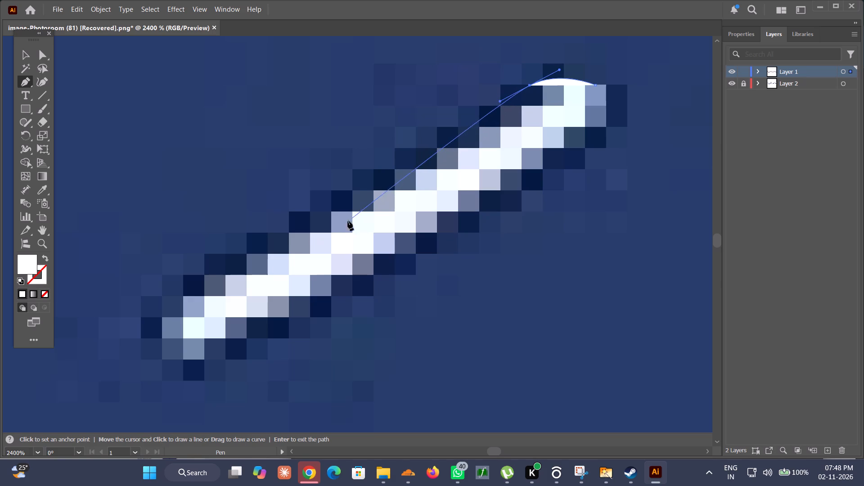
drag(331, 229, 256, 262)
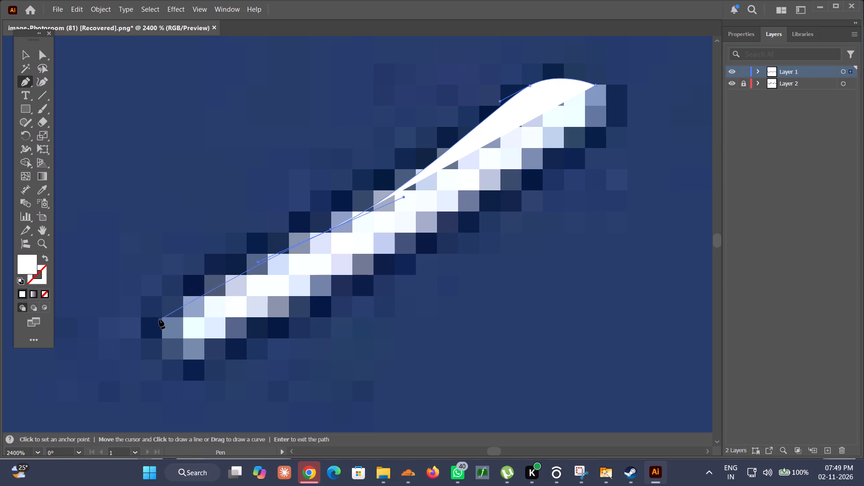
drag(160, 313, 150, 329)
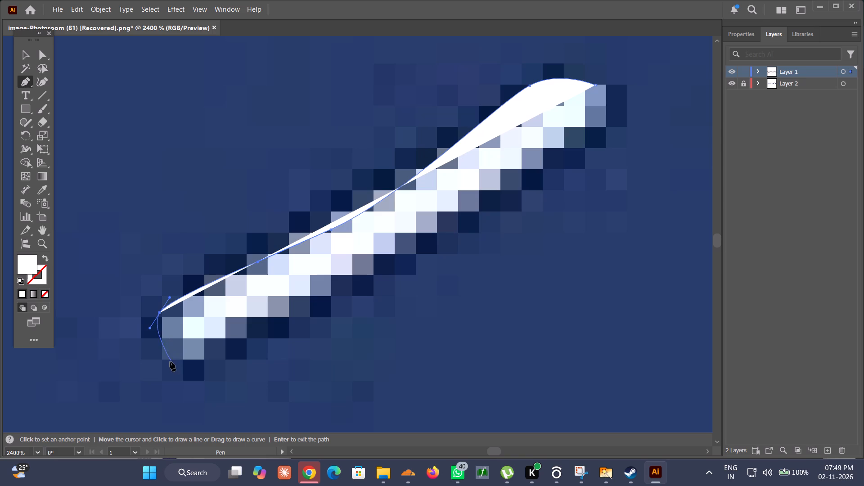
drag(160, 361, 172, 378)
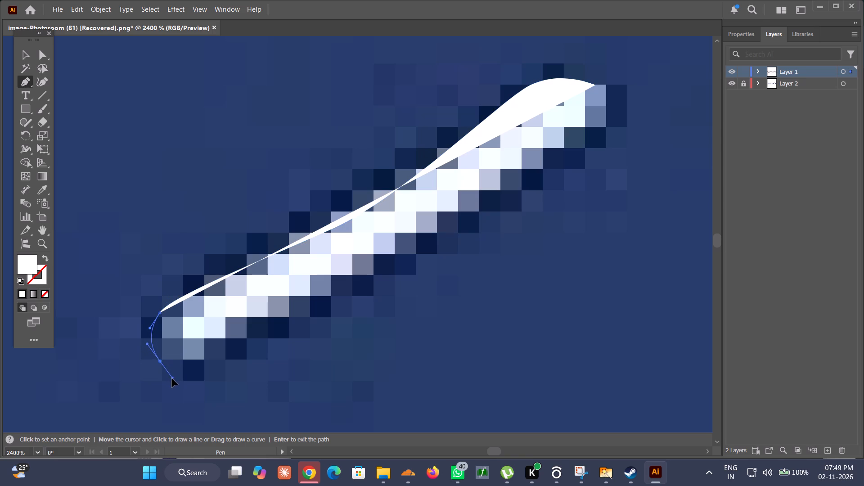
drag(172, 378, 169, 379)
drag(286, 333, 329, 314)
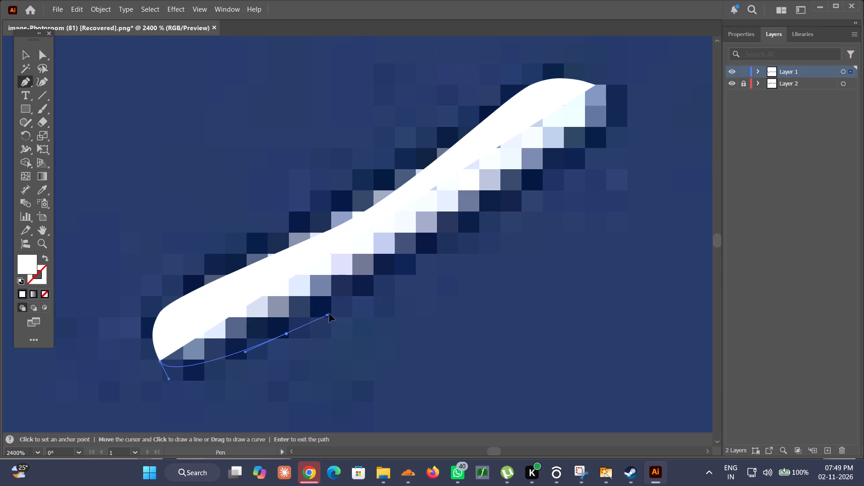
drag(329, 314, 336, 309)
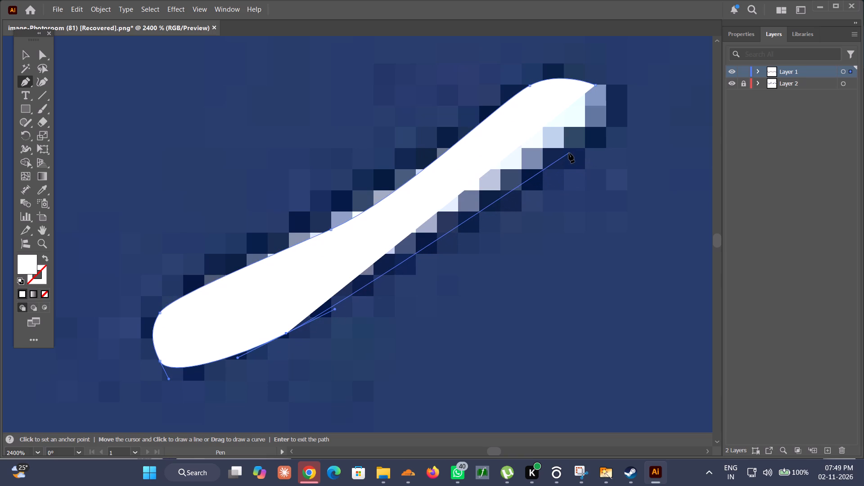
drag(572, 148, 600, 118)
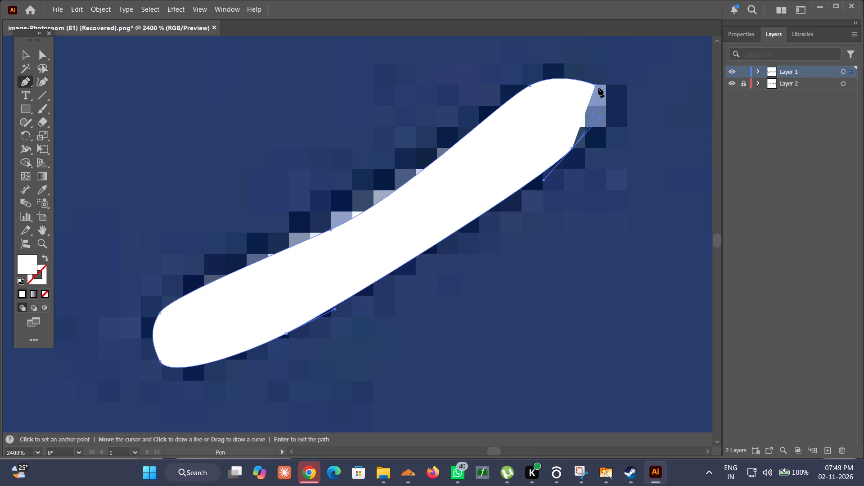
click(595, 85)
alt+scroll(607, 116, down, 7)
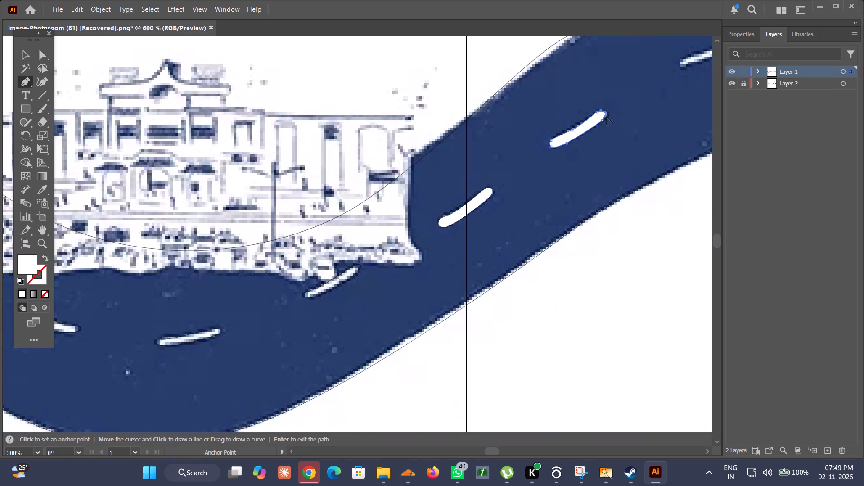
Undo the eighth dash's last segments, retrace its upper-right end rounded and its lower edge smoothly, close the shape, and deselect it.
key(ctrl+z)
key(ctrl+z)
alt+scroll(610, 117, up, 6)
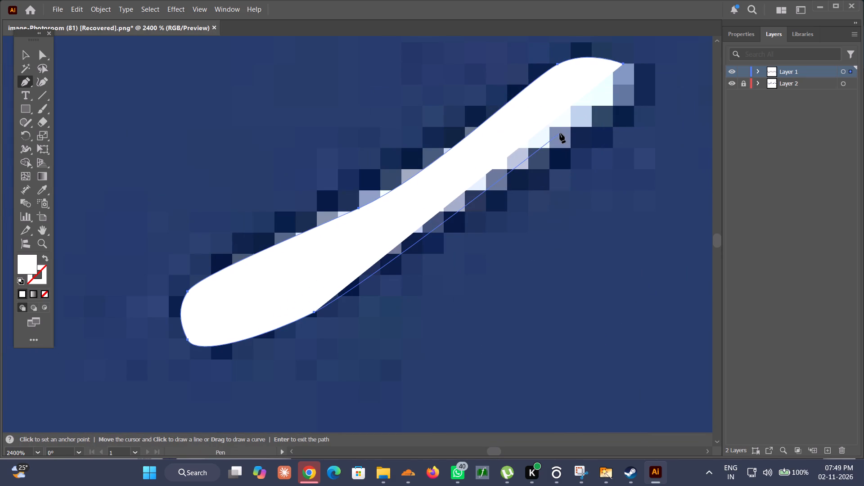
key(p)
click(623, 64)
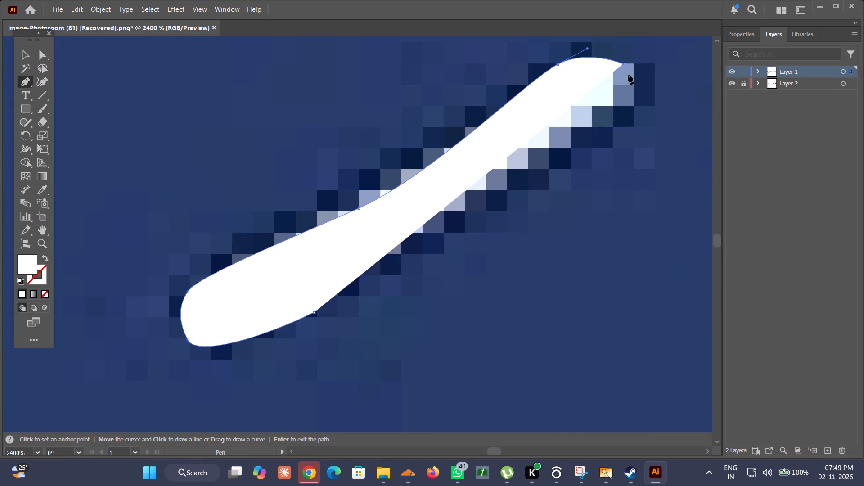
drag(639, 90, 642, 111)
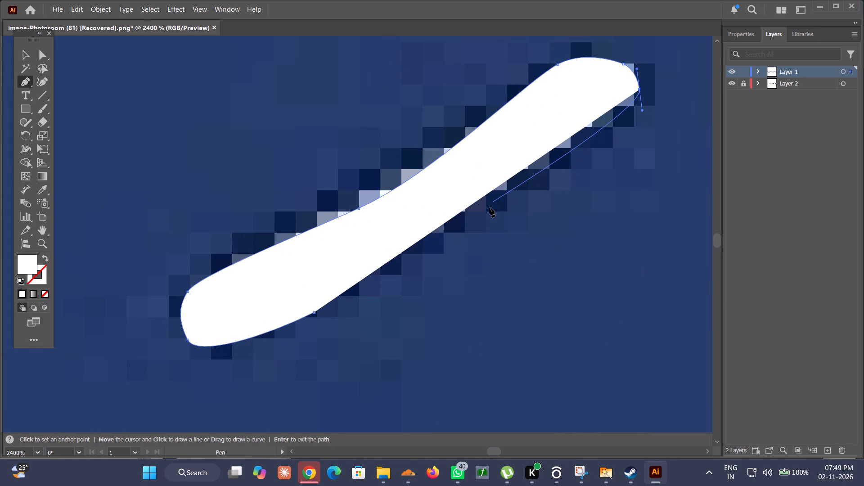
drag(393, 271, 368, 288)
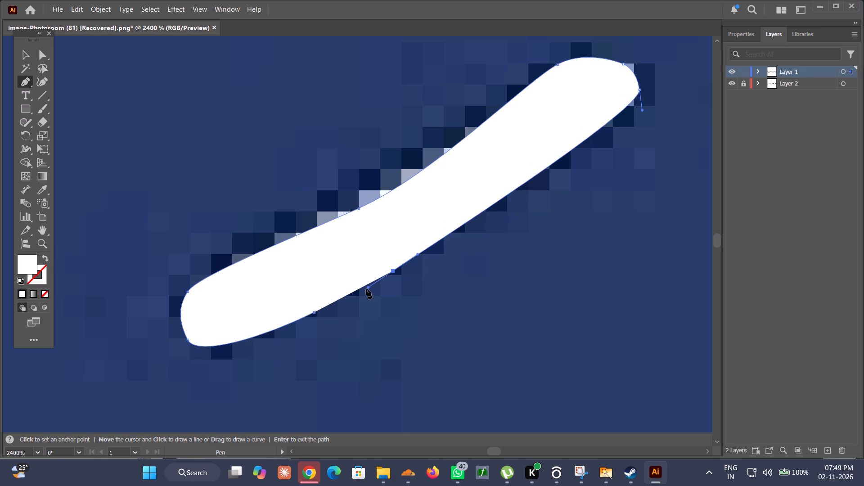
click(315, 313)
alt+scroll(322, 308, down, 7)
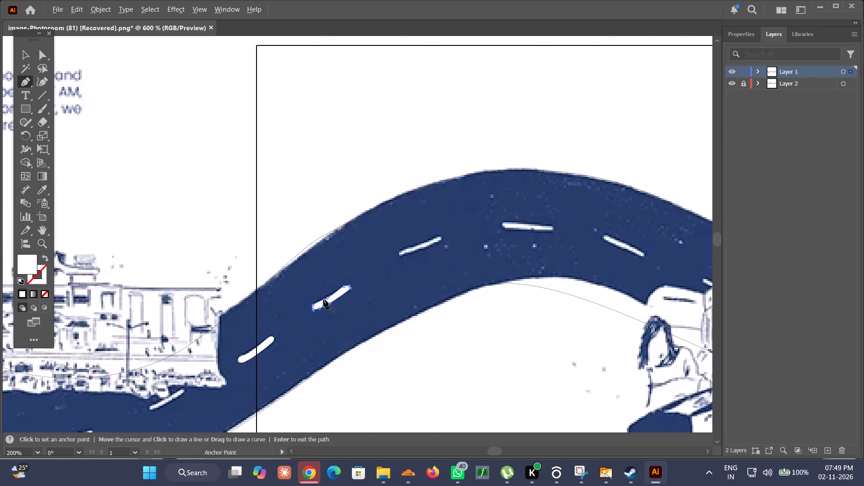
click(26, 54)
click(353, 121)
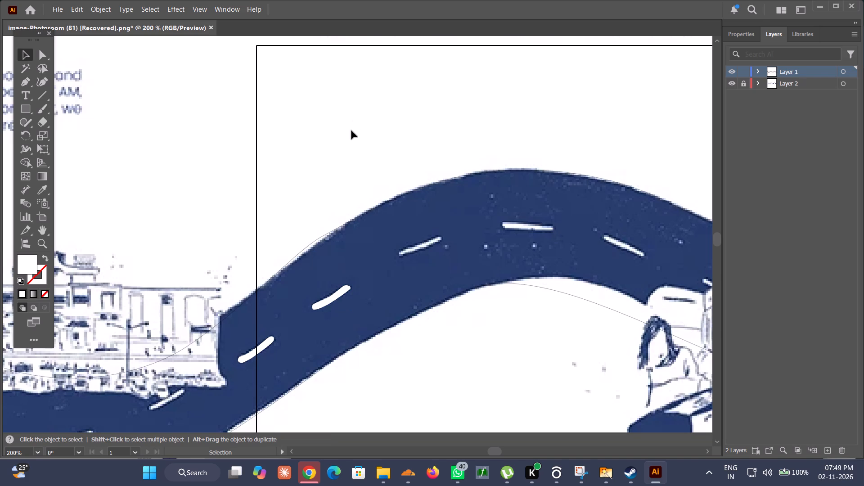
Make the eighth dash slimmer, rotate it slightly, nudge it onto the reference dash, and deselect it.
scroll(351, 130, down, 3)
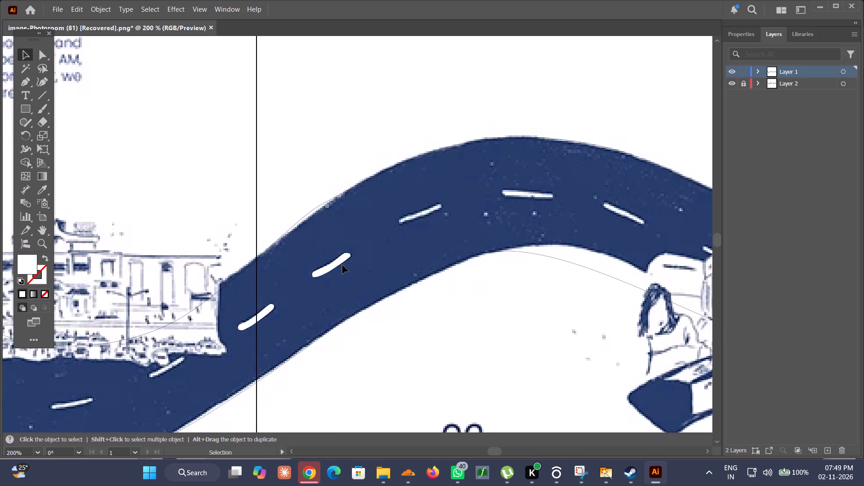
alt+scroll(342, 265, up, 4)
click(331, 258)
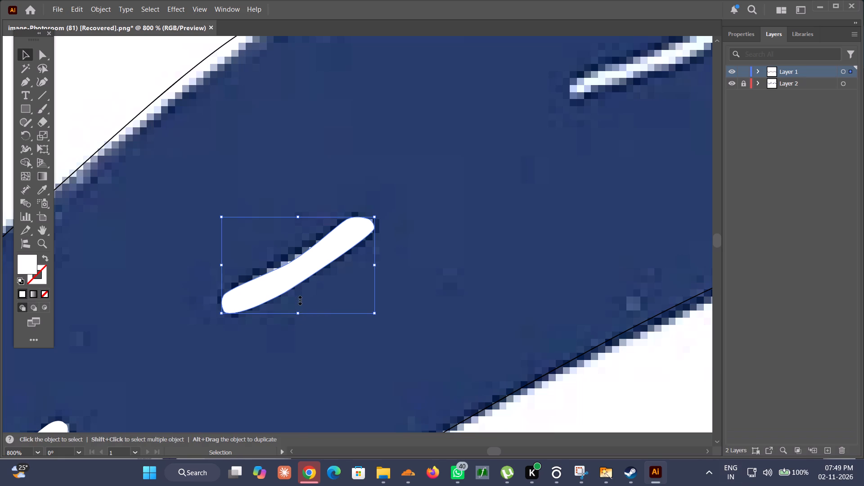
key(ctrl+z)
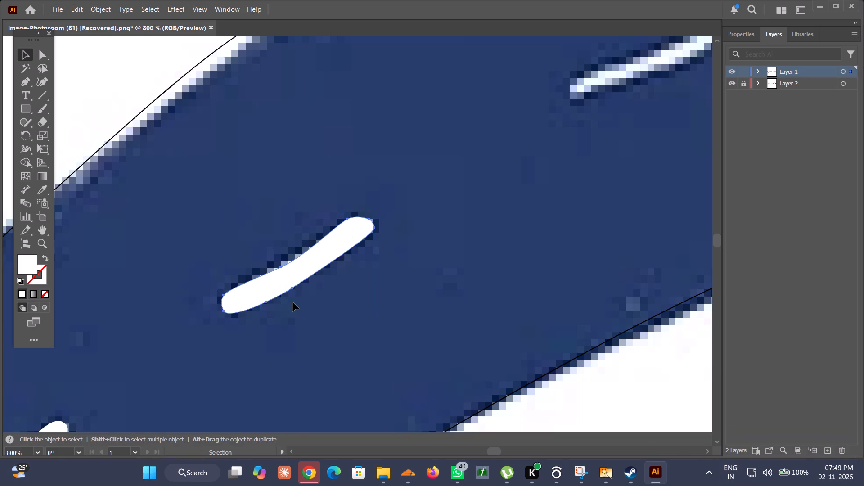
alt+drag(299, 315, 299, 304)
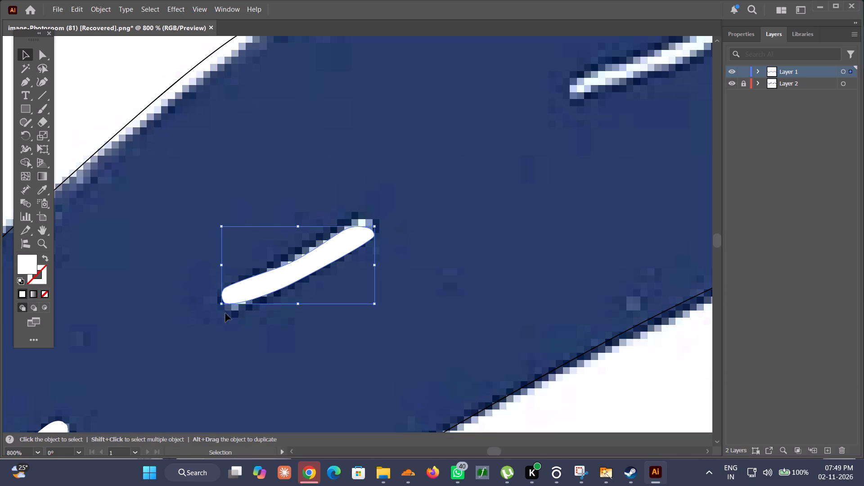
click(220, 306)
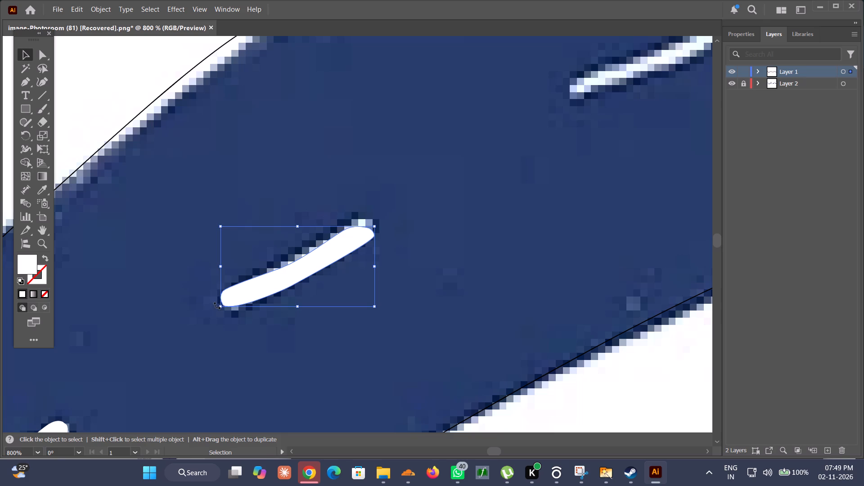
drag(217, 306, 218, 318)
drag(258, 294, 262, 289)
alt+scroll(262, 290, down, 5)
click(347, 347)
Trace the ninth lane dash, the next one up toward the road's crest, as a closed white Pen shape with rounded ends.
alt+scroll(361, 238, up, 4)
alt+scroll(311, 273, up, 1)
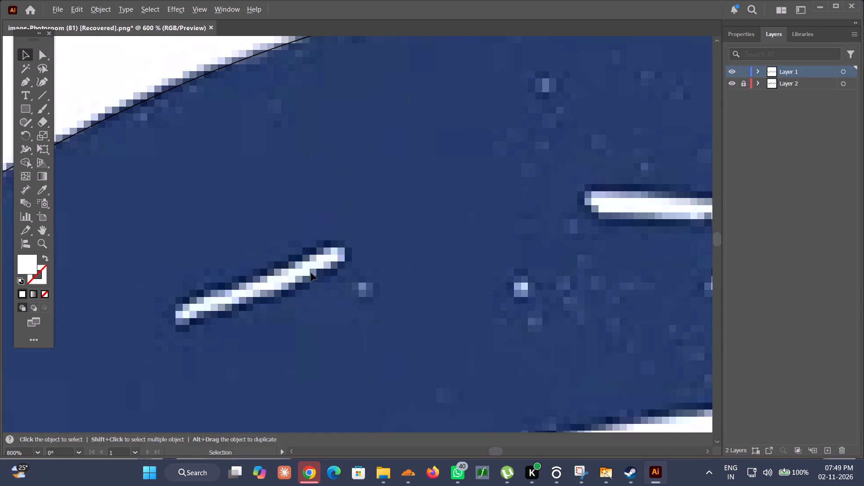
key(p)
alt+scroll(211, 292, up, 3)
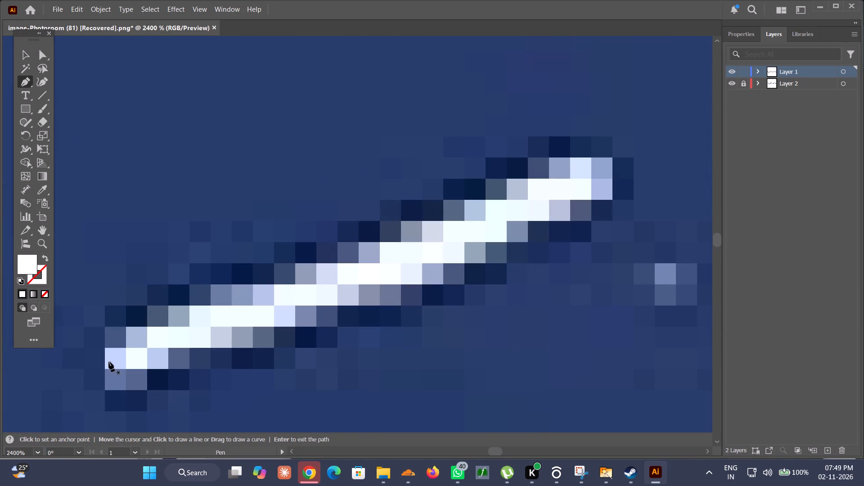
click(104, 374)
drag(162, 319, 229, 300)
drag(451, 216, 514, 171)
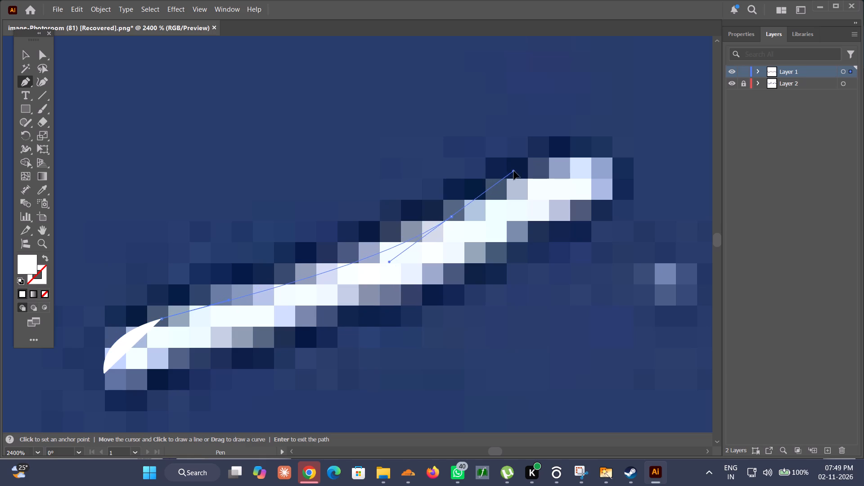
drag(514, 171, 533, 166)
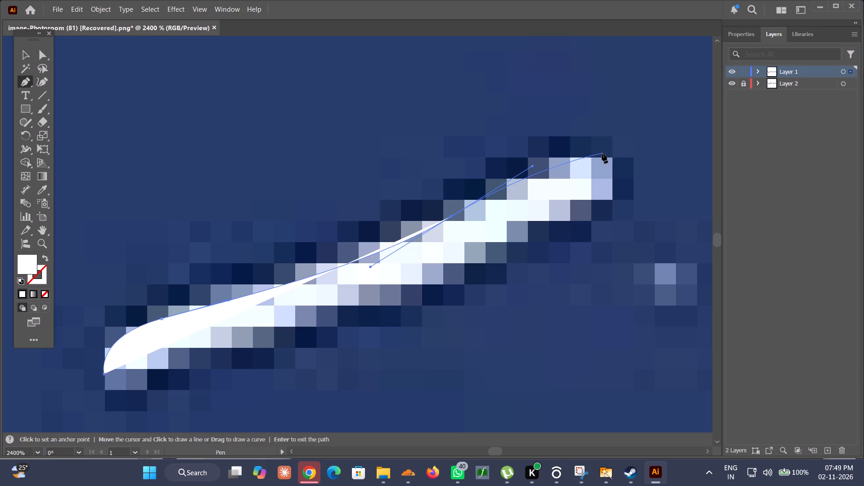
drag(598, 156, 625, 167)
drag(533, 240, 457, 287)
scroll(378, 322, down, 1)
drag(319, 335, 318, 335)
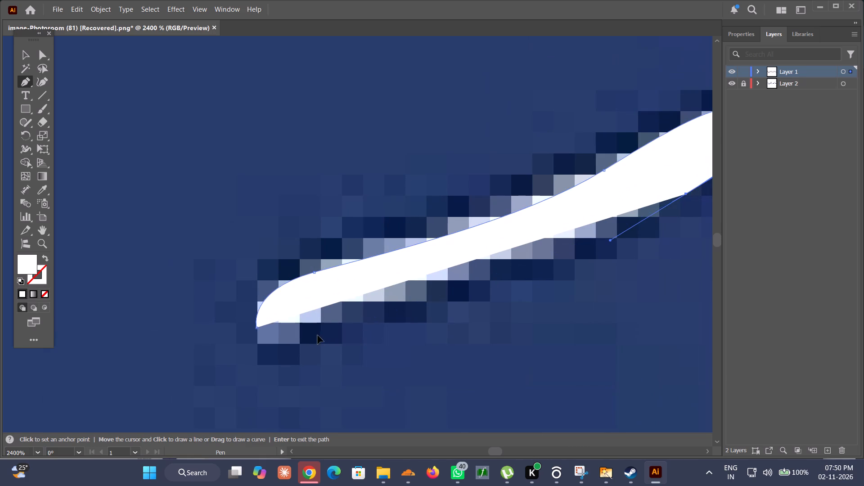
drag(318, 335, 283, 341)
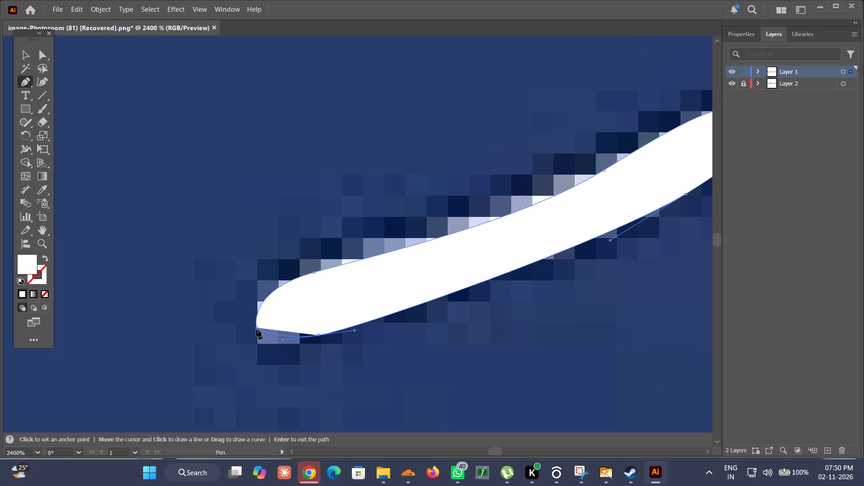
click(256, 328)
Look along the road in both directions to check which lane dashes are traced and which still remain.
alt+scroll(267, 323, down, 9)
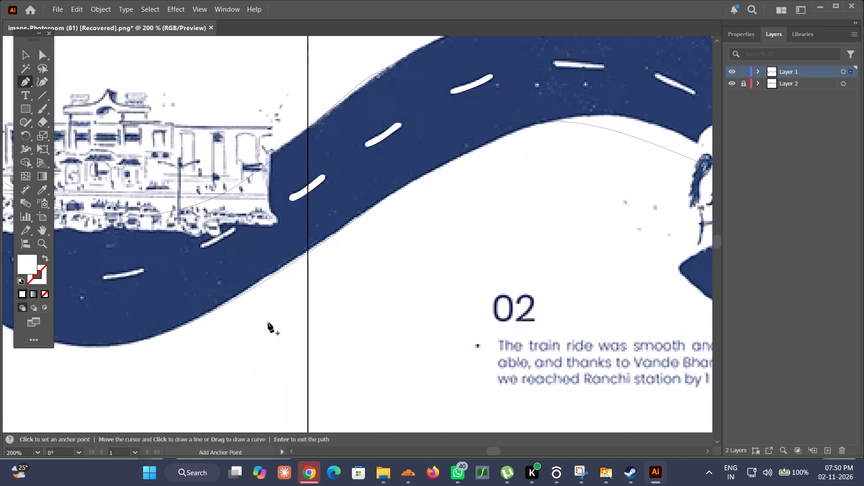
alt+scroll(268, 323, down, 5)
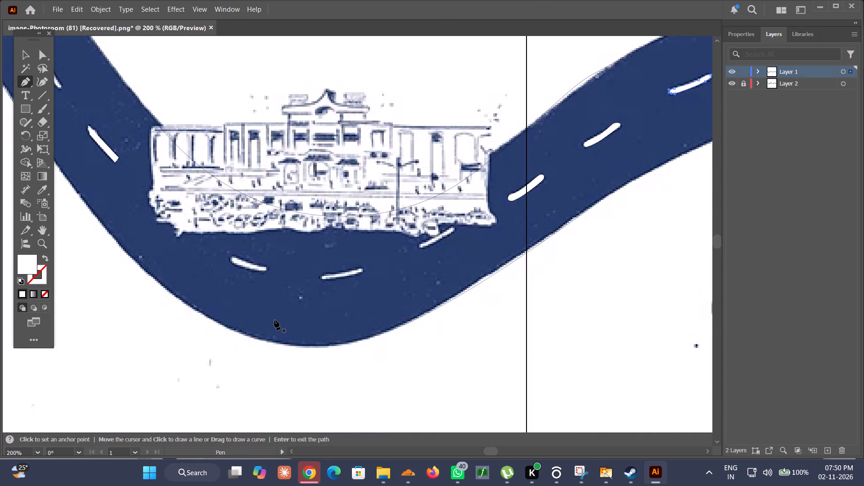
scroll(274, 320, left, 2)
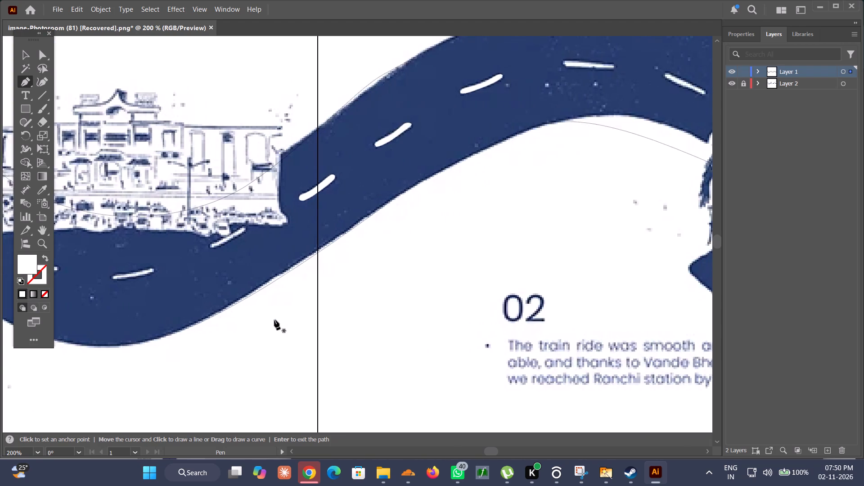
scroll(274, 320, left, 5)
scroll(274, 320, up, 1)
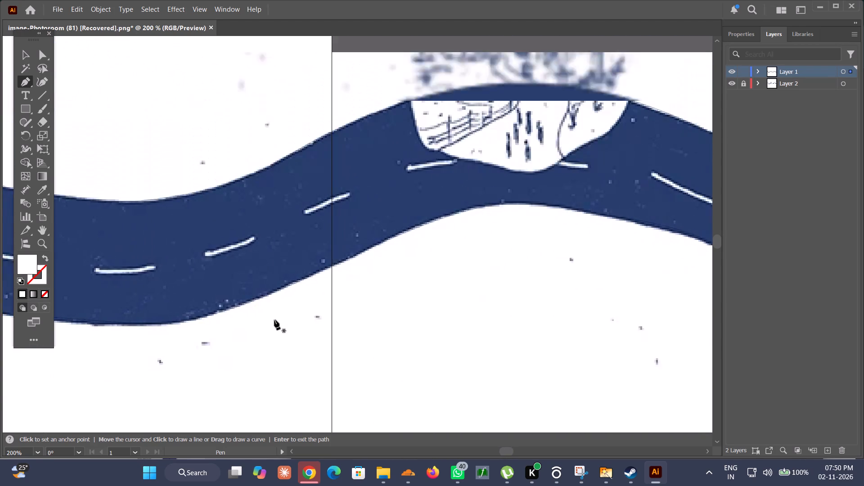
scroll(274, 320, up, 1)
scroll(274, 320, right, 7)
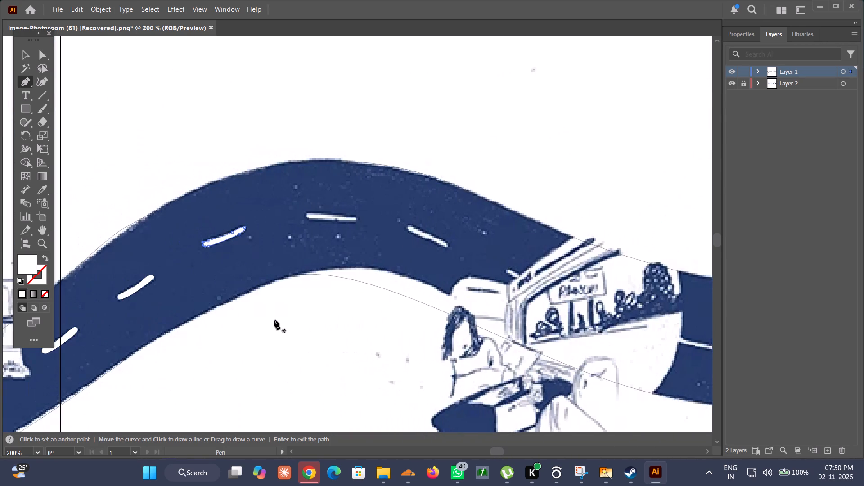
scroll(274, 320, down, 1)
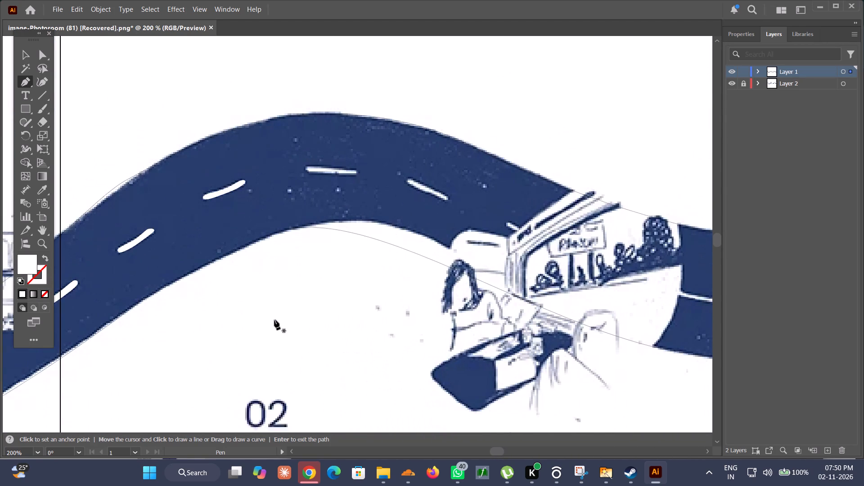
scroll(274, 320, down, 1)
ctrl+scroll(274, 320, down, 1)
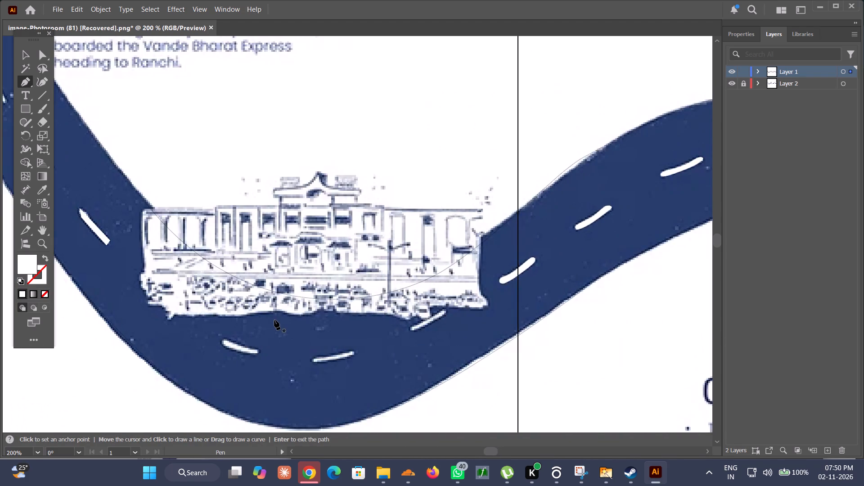
scroll(274, 320, left, 5)
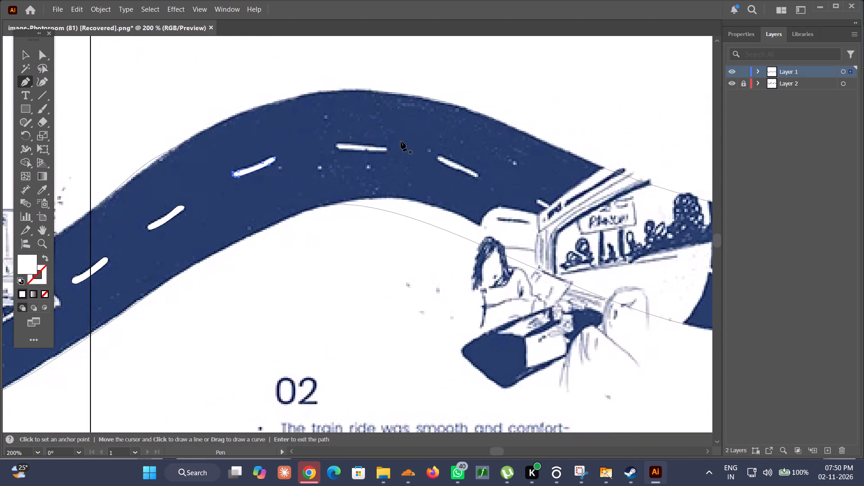
ctrl+alt+scroll(360, 173, up, 3)
ctrl+alt+scroll(360, 173, down, 3)
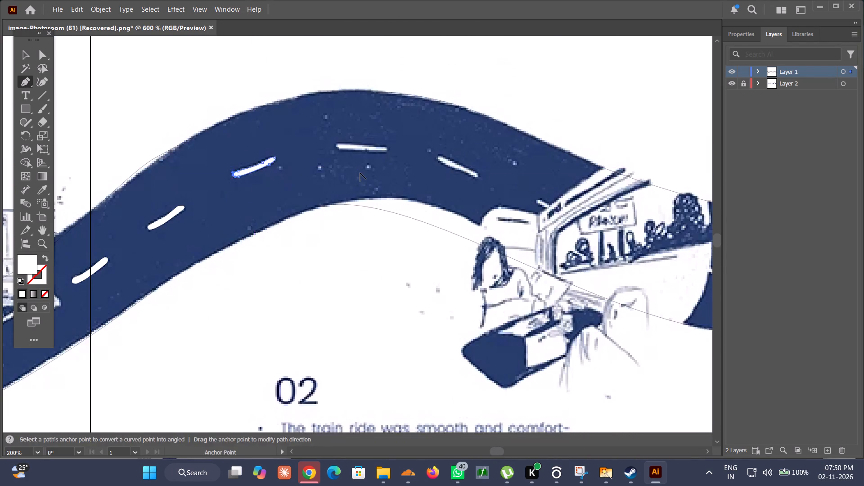
ctrl+alt+scroll(360, 173, down, 2)
scroll(360, 173, right, 1)
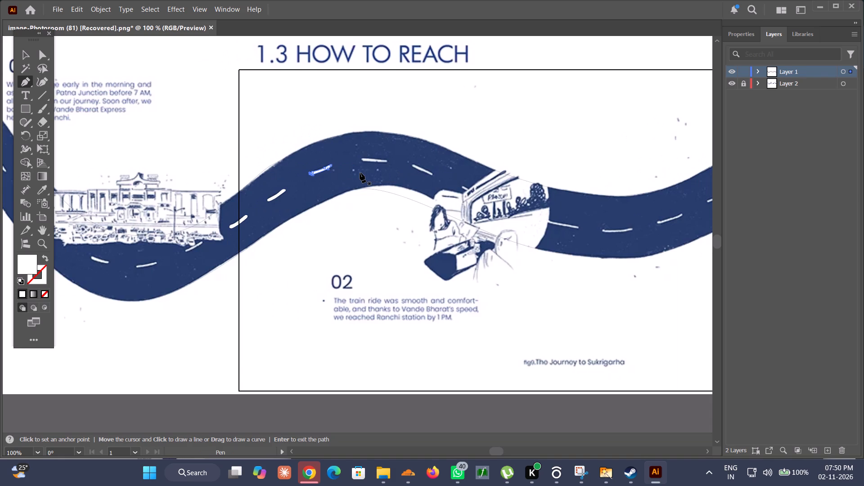
scroll(360, 173, right, 3)
scroll(360, 173, left, 3)
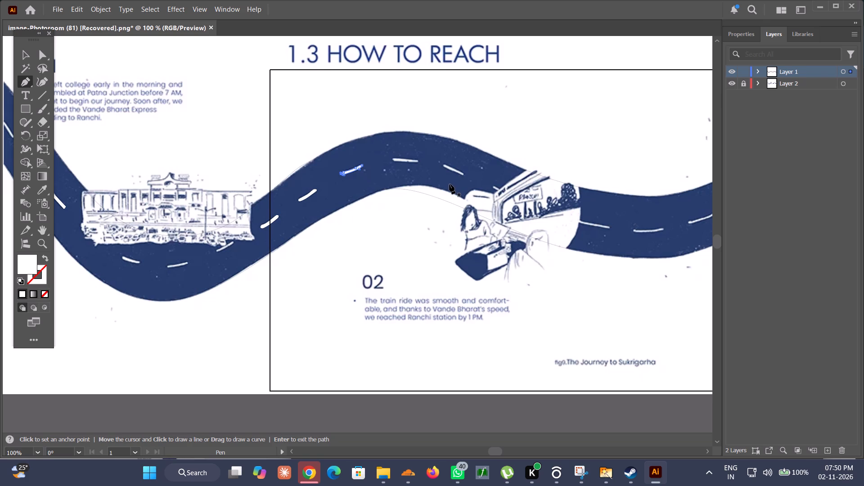
Trace the tenth lane dash, at the road's crest, as a closed white Pen shape with rounded ends, undoing any stray anchor.
alt+scroll(444, 182, up, 3)
alt+scroll(324, 99, up, 4)
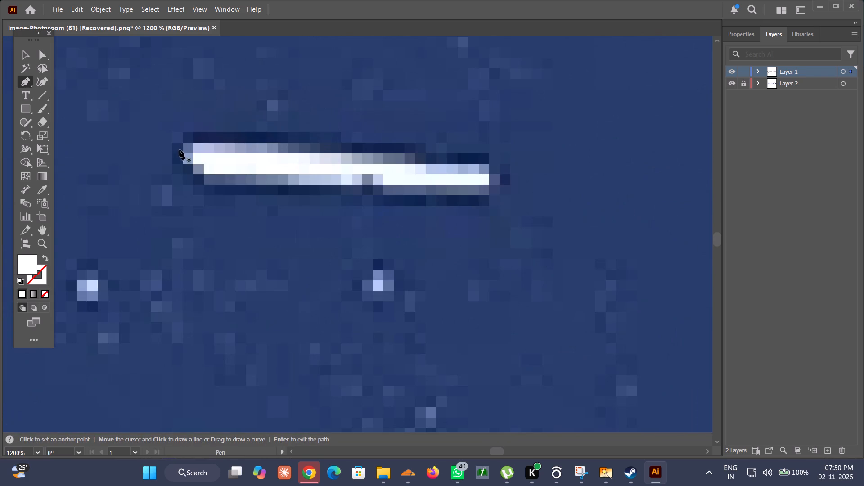
click(178, 154)
drag(267, 142, 362, 153)
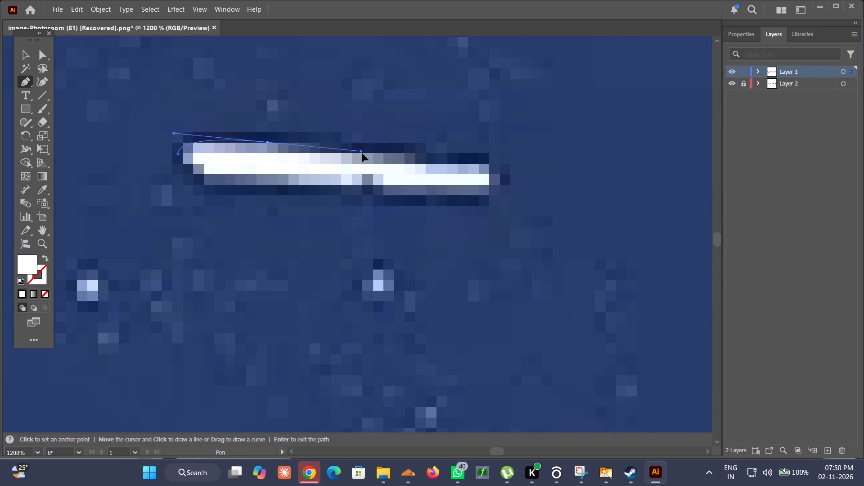
drag(362, 153, 364, 152)
drag(423, 164, 472, 162)
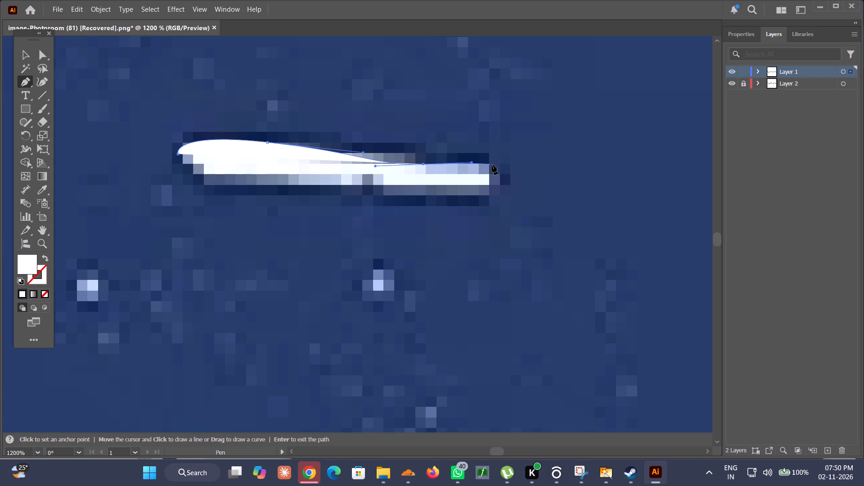
drag(489, 168, 495, 176)
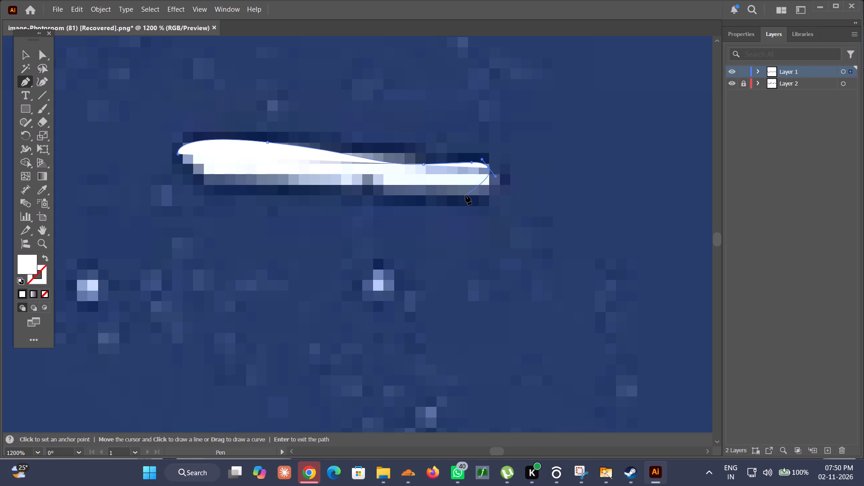
drag(462, 197, 424, 202)
scroll(425, 202, right, 1)
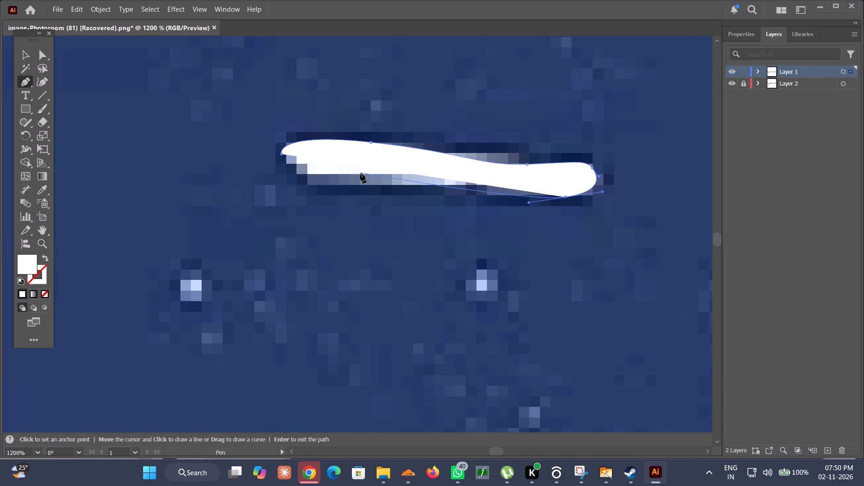
drag(346, 175, 302, 176)
alt+scroll(298, 177, up, 2)
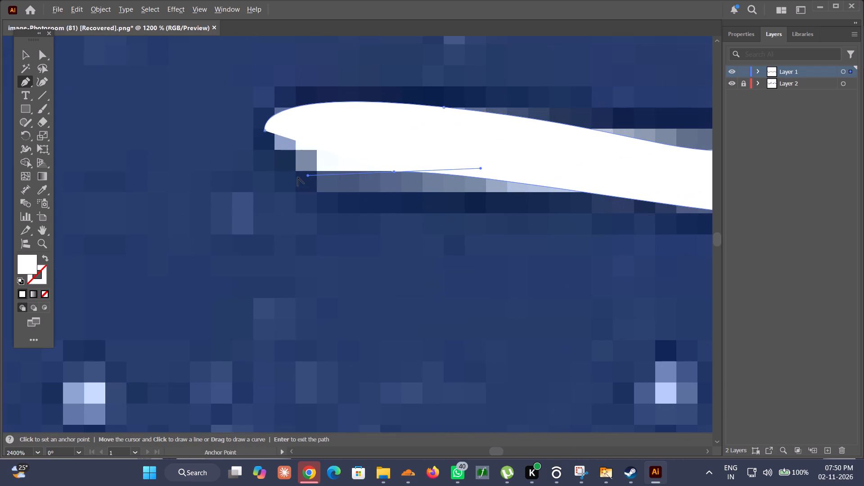
drag(267, 161, 254, 152)
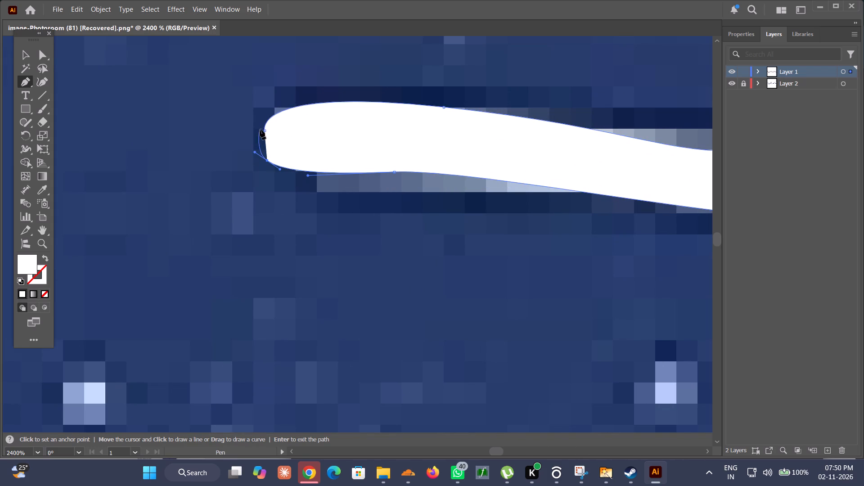
click(265, 131)
alt+scroll(265, 131, down, 4)
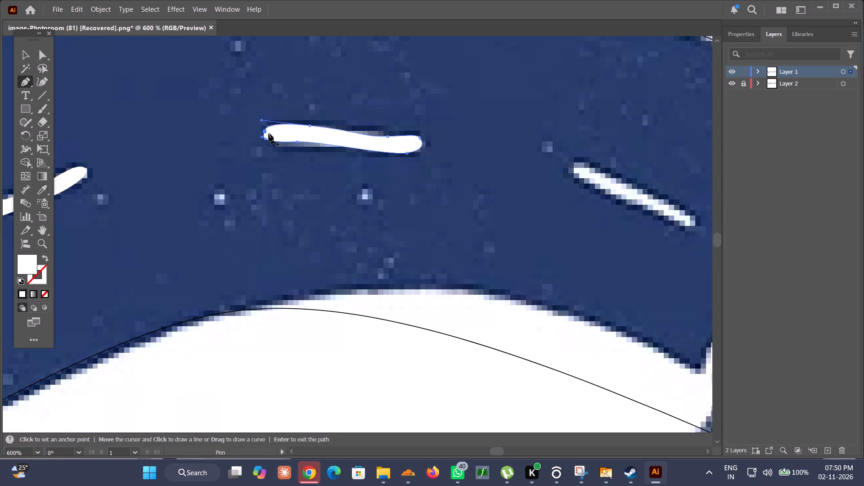
click(269, 134)
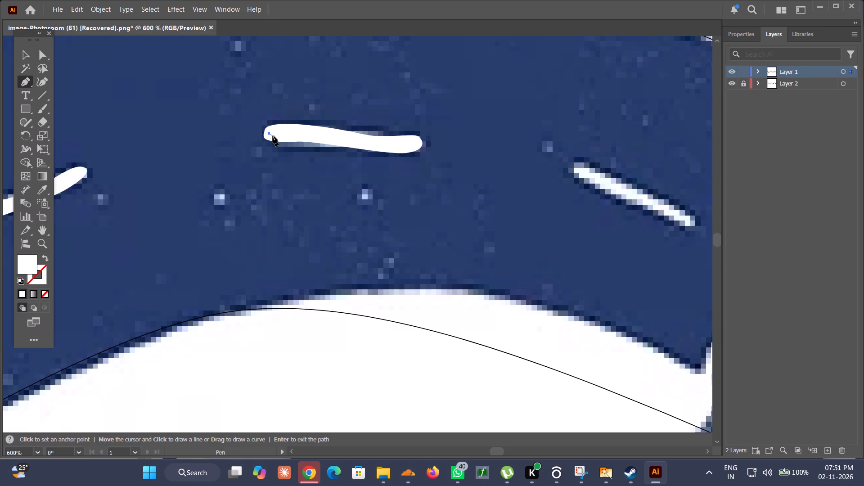
key(ctrl+z)
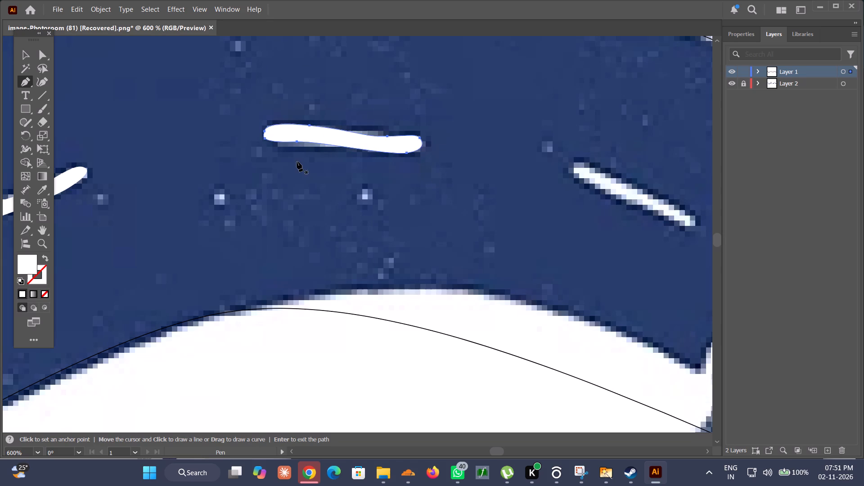
Begin the eleventh lane dash, just past the crest, tracing its upper edge from the lower-right tip around the rounded upper-left end.
scroll(348, 161, left, 3)
alt+scroll(547, 224, up, 5)
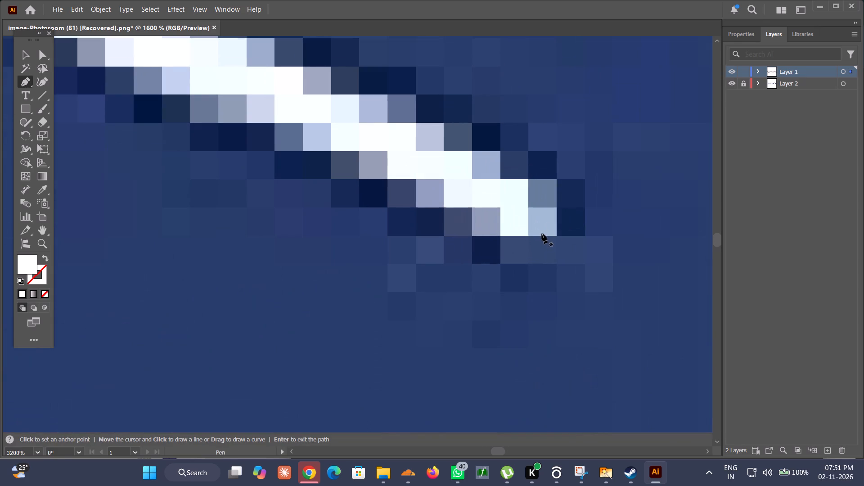
click(548, 235)
drag(475, 151, 420, 132)
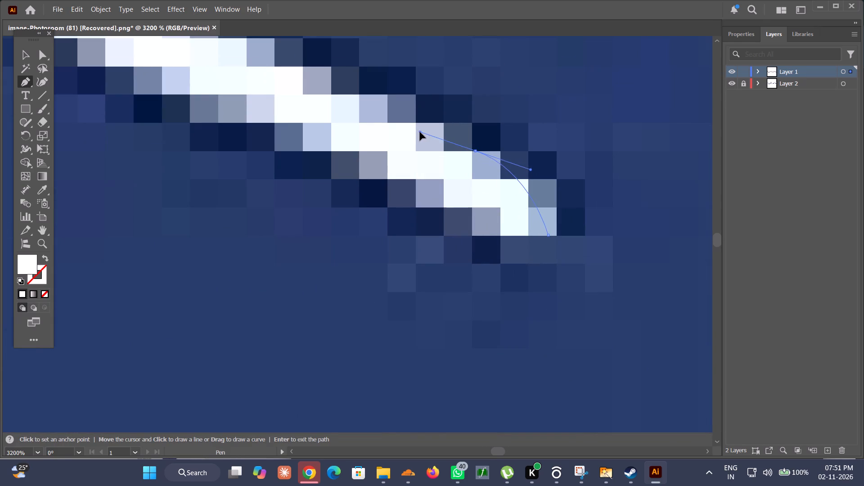
drag(420, 132, 410, 116)
scroll(410, 116, right, 2)
scroll(410, 116, up, 4)
scroll(416, 118, down, 4)
scroll(419, 122, left, 1)
scroll(419, 122, down, 1)
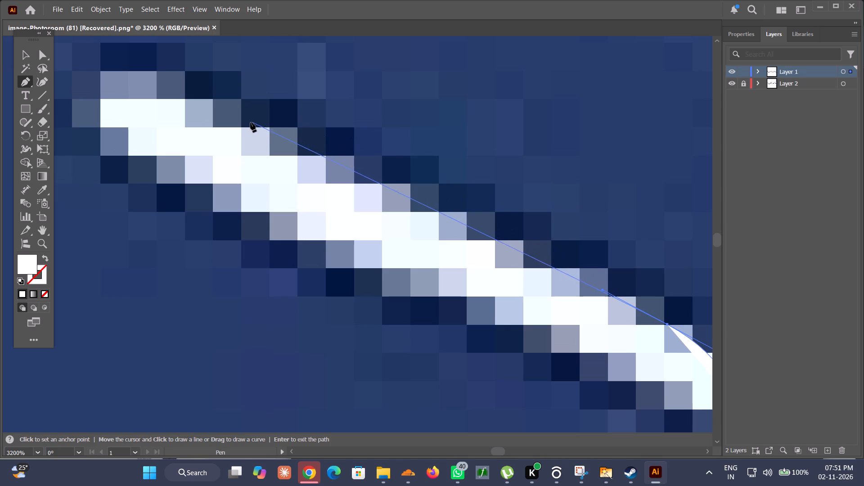
drag(246, 119, 198, 75)
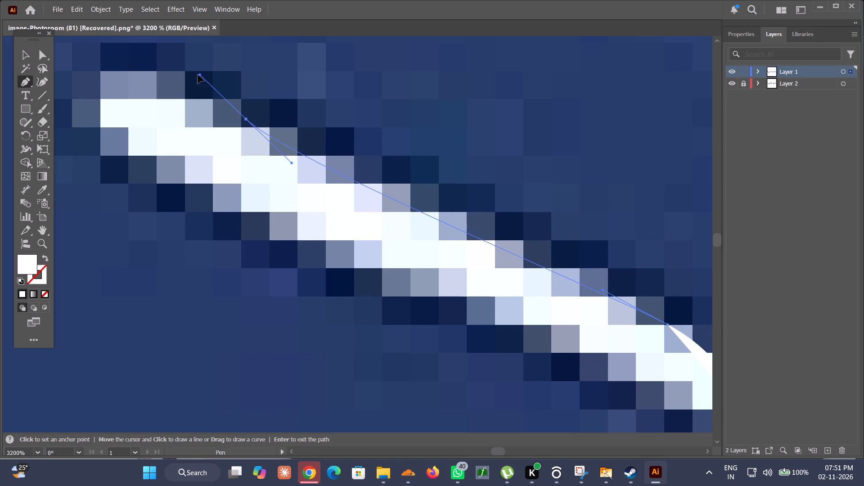
drag(198, 75, 161, 69)
drag(93, 89, 68, 113)
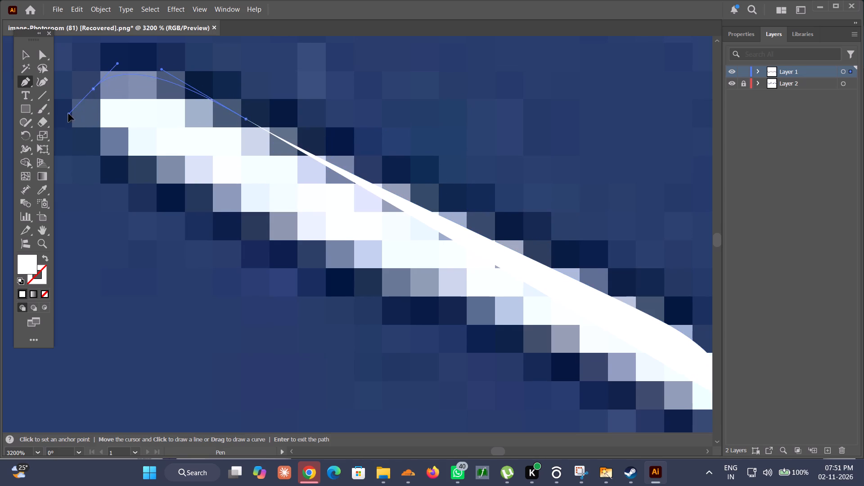
drag(68, 113, 66, 114)
Trace the eleventh dash's lower edge back to its lower-right tip and close the white shape.
drag(175, 202, 256, 239)
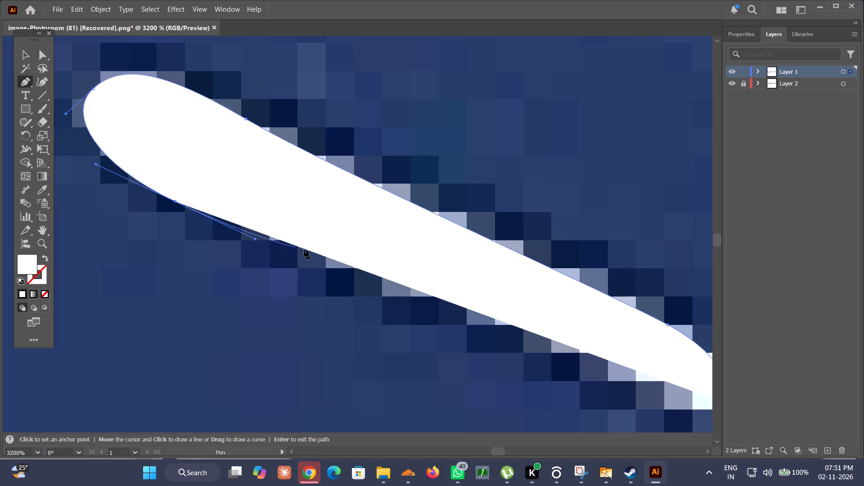
scroll(304, 249, down, 1)
scroll(416, 223, left, 1)
drag(450, 147, 457, 151)
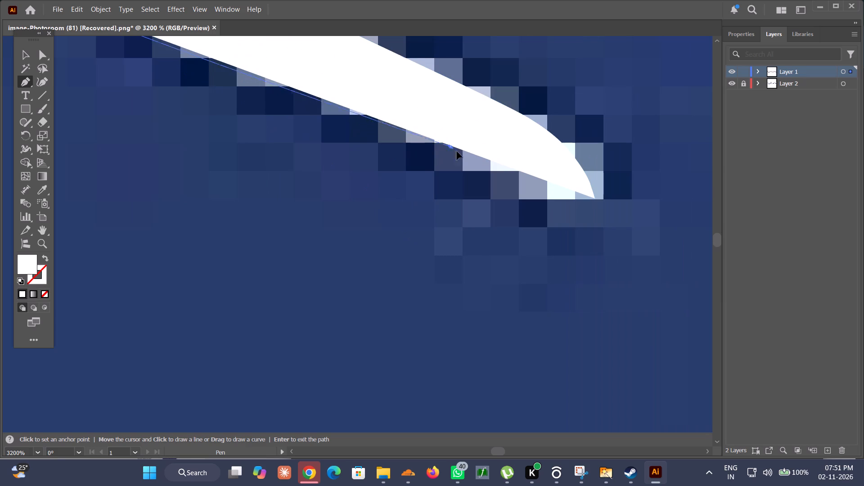
drag(457, 151, 499, 176)
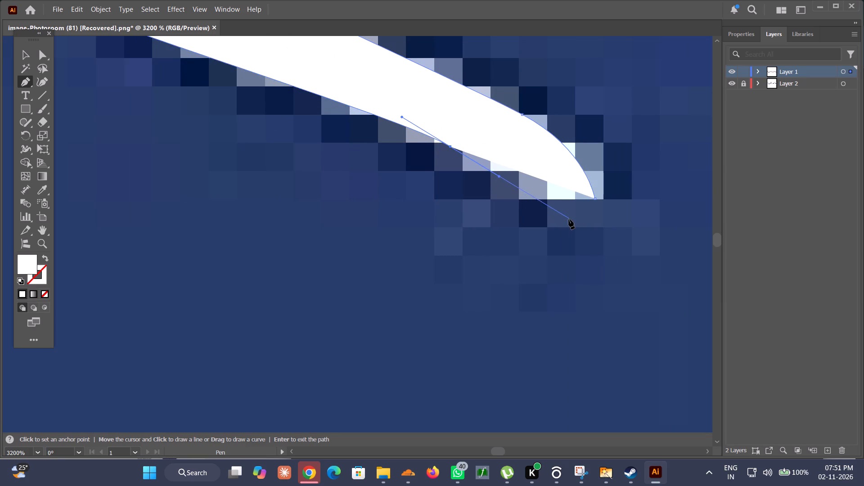
drag(569, 219, 602, 230)
click(596, 199)
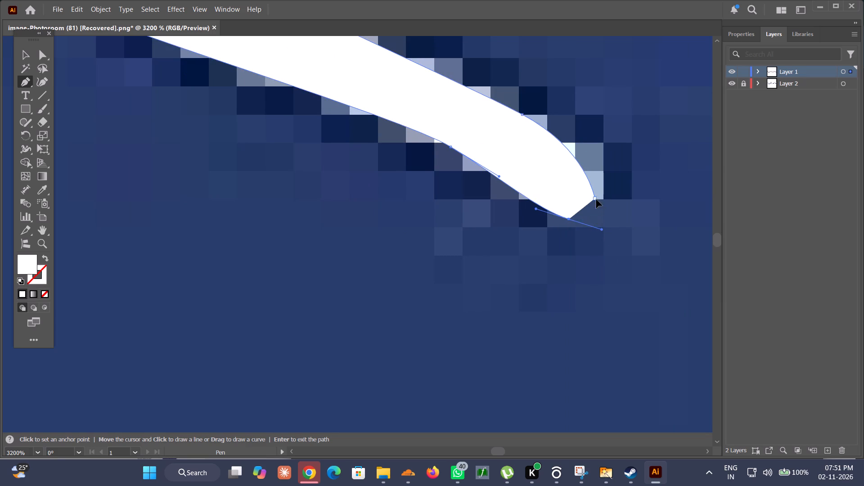
Begin the twelfth lane dash, partly hidden by the train window sketch, tracing its upper edge and rounded upper-left end.
alt+scroll(596, 199, down, 9)
scroll(631, 219, left, 3)
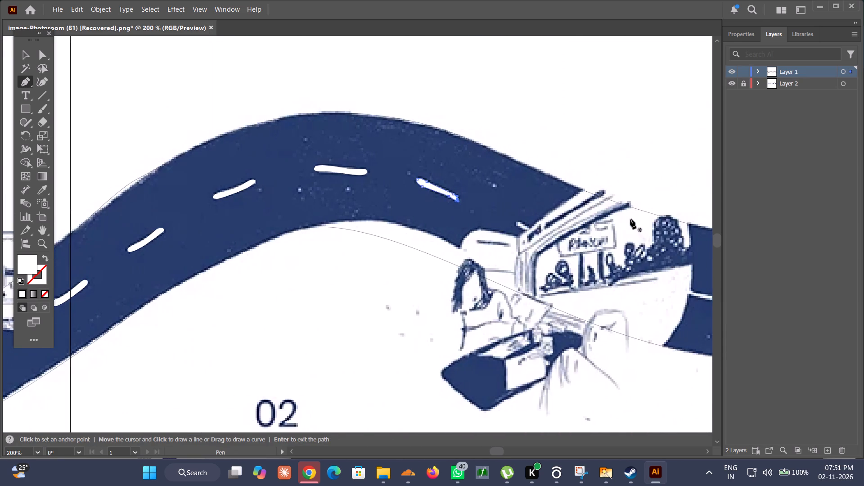
scroll(630, 219, left, 2)
alt+scroll(580, 317, up, 3)
alt+scroll(384, 253, down, 4)
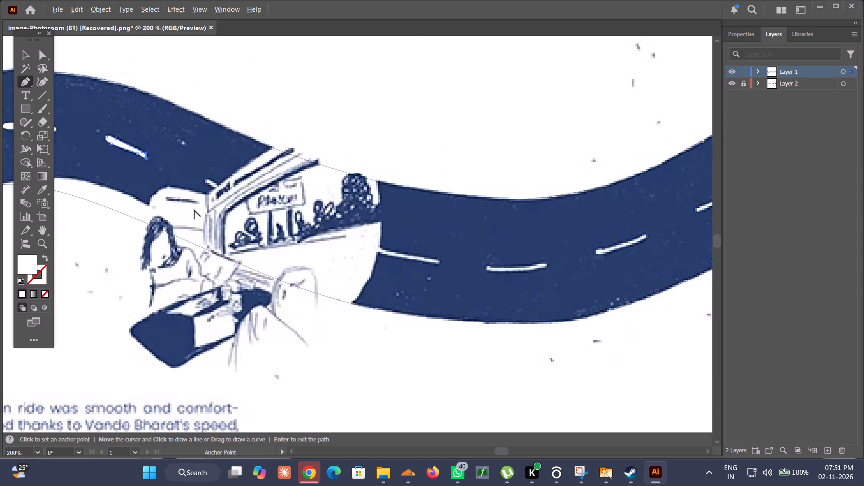
alt+scroll(194, 210, up, 5)
scroll(228, 81, up, 2)
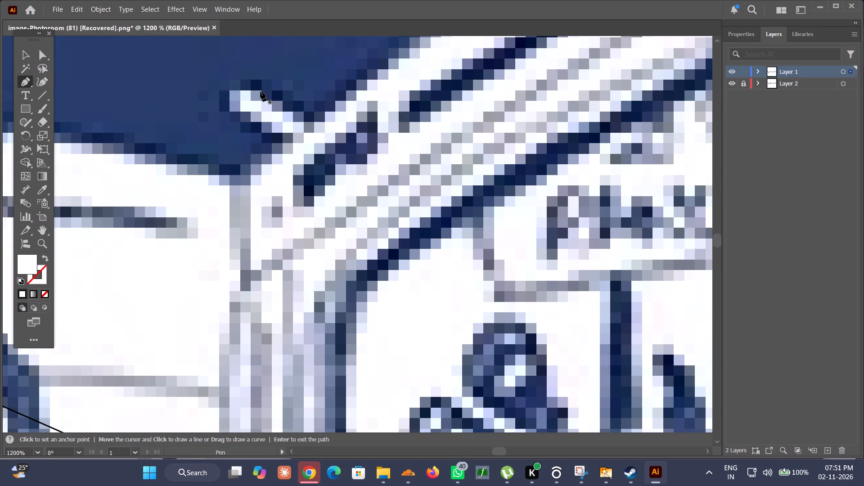
alt+scroll(261, 91, down, 6)
alt+scroll(400, 145, up, 2)
scroll(191, 71, right, 1)
scroll(206, 77, up, 1)
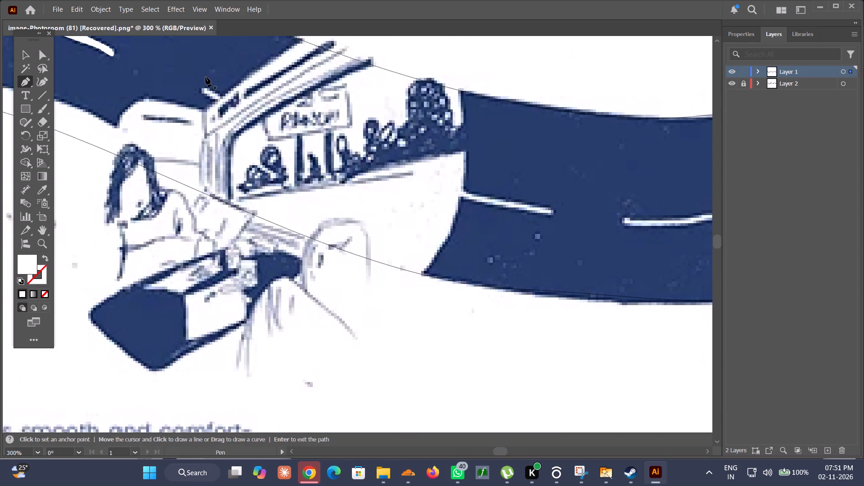
scroll(206, 77, up, 1)
alt+scroll(216, 109, up, 5)
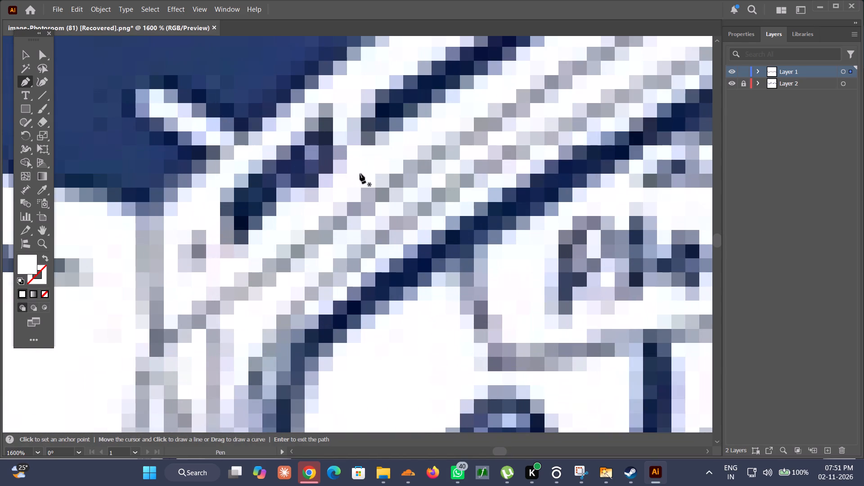
click(395, 190)
drag(363, 170, 328, 154)
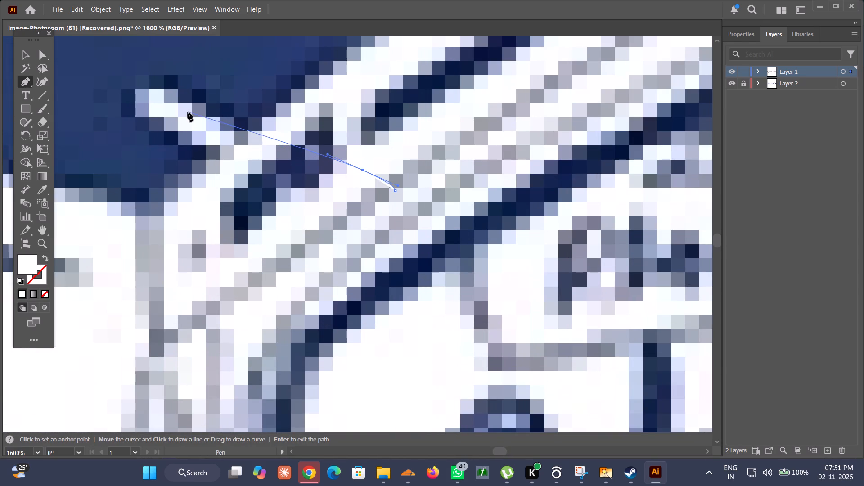
drag(235, 127, 209, 110)
drag(156, 84, 141, 83)
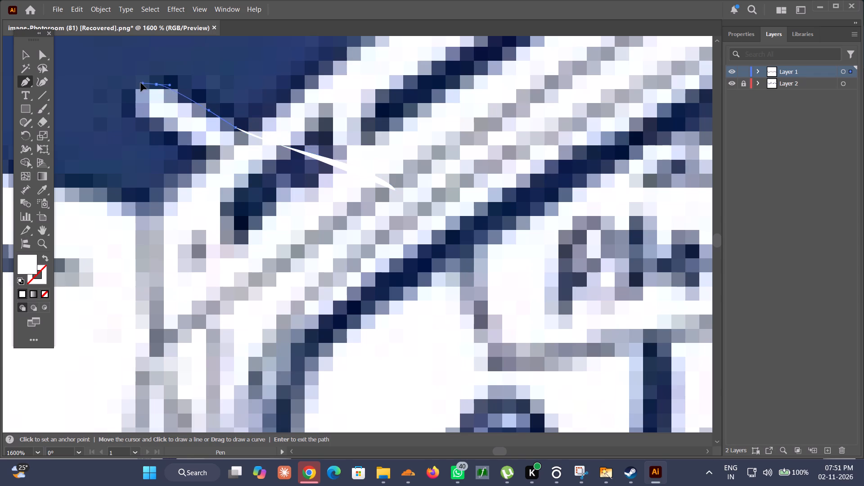
drag(141, 83, 140, 83)
drag(137, 116, 157, 137)
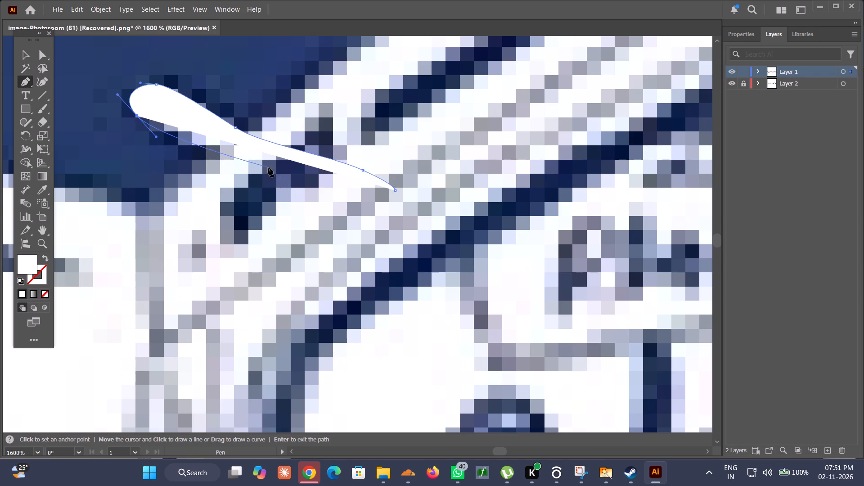
Trace the twelfth dash's lower edge and rounded lower-right end, undoing and redrawing misplaced segments, and close the shape.
drag(287, 176, 306, 186)
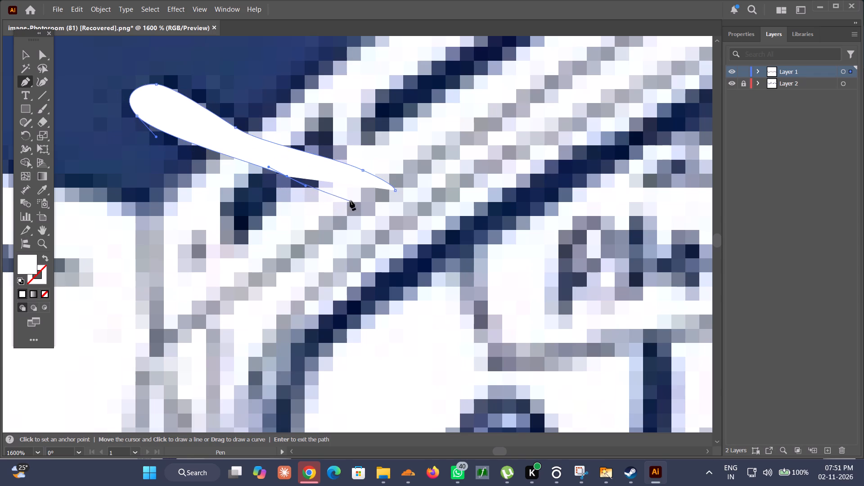
key(ctrl+z)
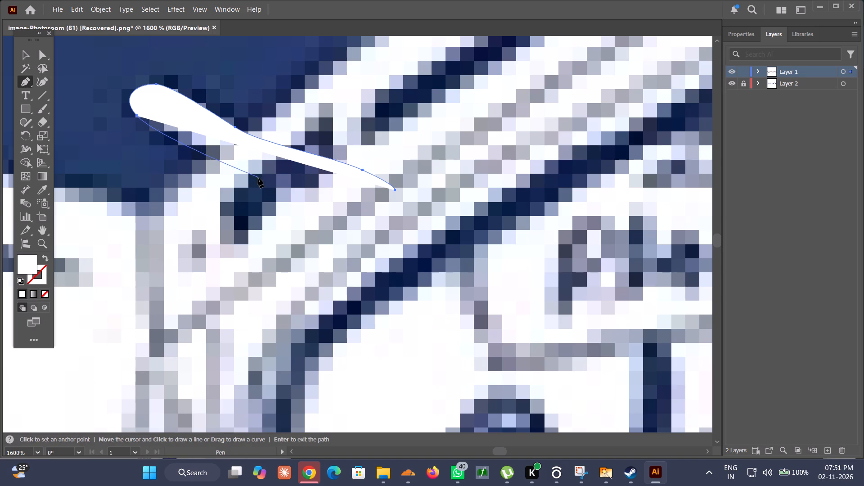
drag(231, 165, 256, 172)
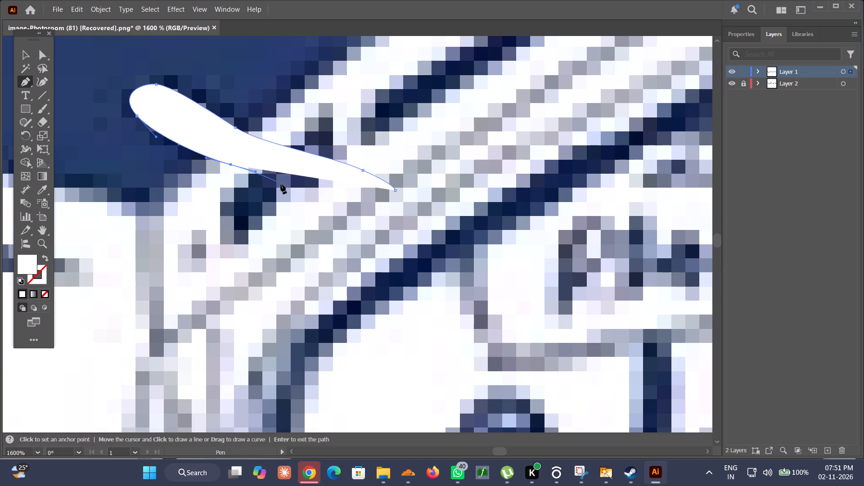
drag(306, 193, 346, 216)
key(ctrl+z)
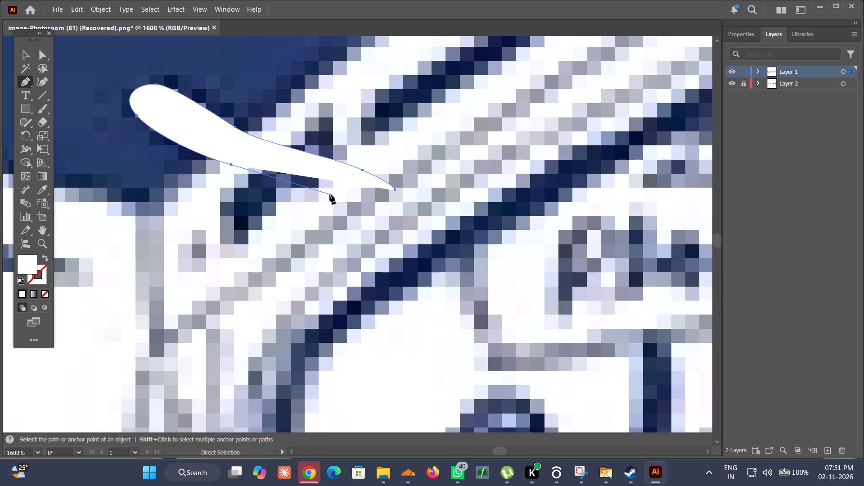
drag(330, 194, 352, 207)
drag(401, 236, 417, 236)
drag(417, 217, 413, 206)
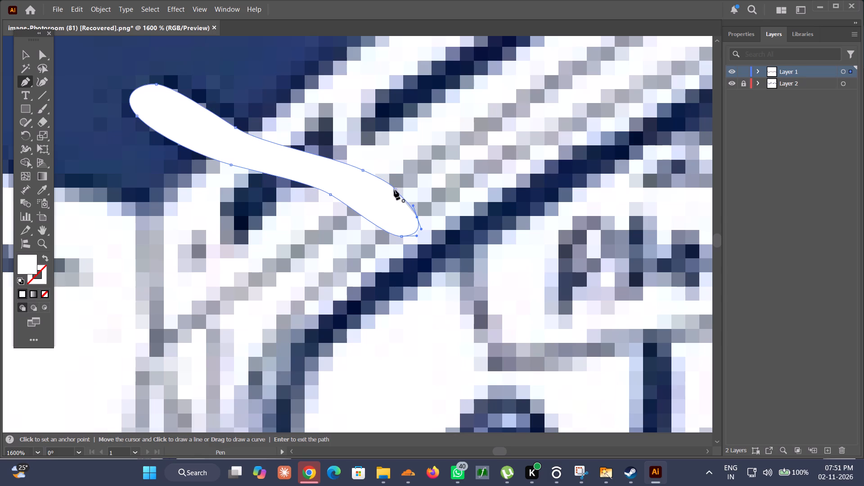
click(395, 189)
alt+scroll(420, 214, down, 7)
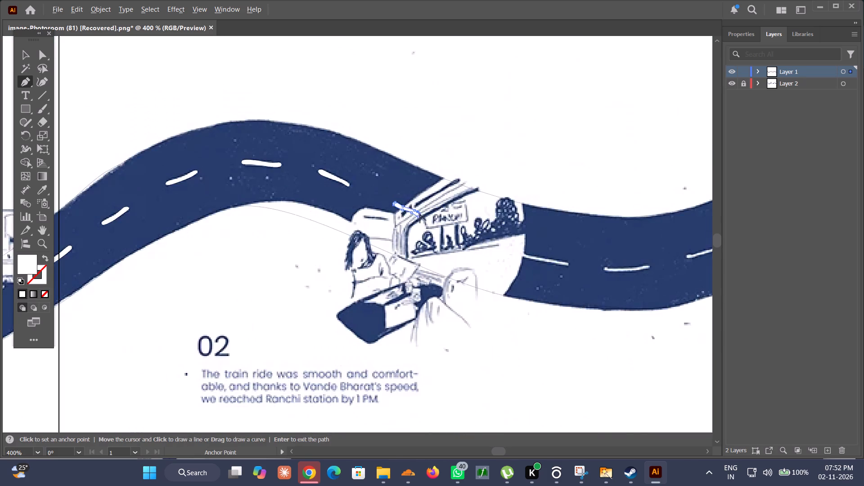
alt+scroll(590, 252, up, 4)
alt+scroll(543, 254, down, 5)
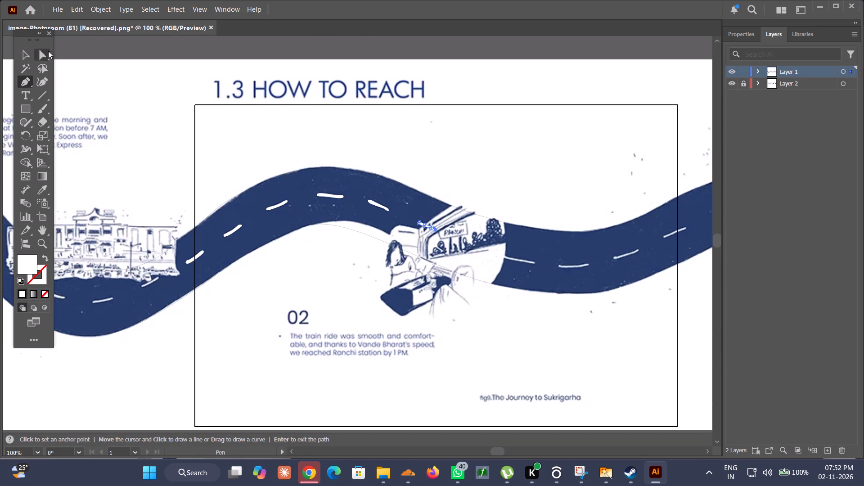
Begin the thirteenth lane dash, emerging from the train sketch's right side, tracing its upper edge from the right tip past the sketch's border.
alt+scroll(518, 272, up, 4)
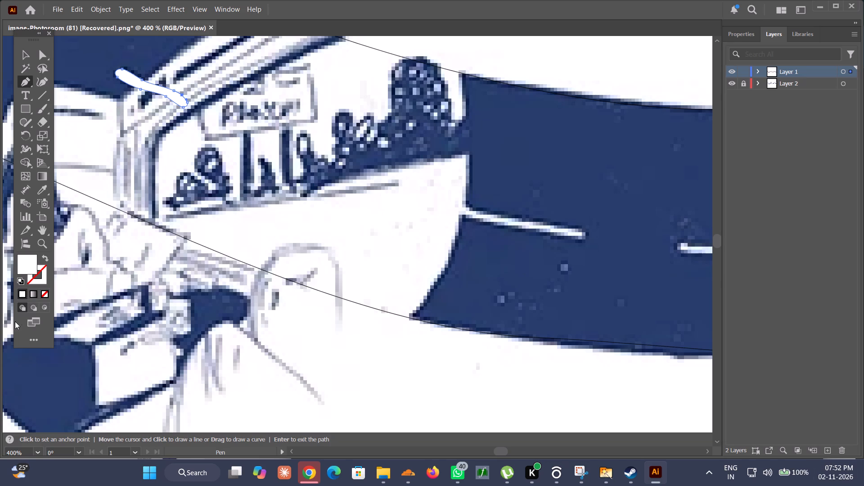
alt+scroll(656, 231, up, 4)
alt+scroll(174, 222, down, 3)
scroll(170, 224, right, 3)
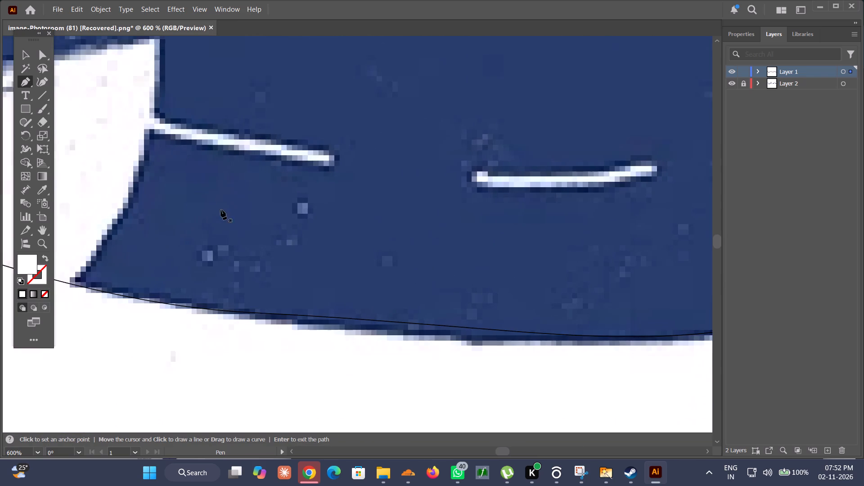
scroll(187, 184, right, 2)
scroll(187, 184, up, 1)
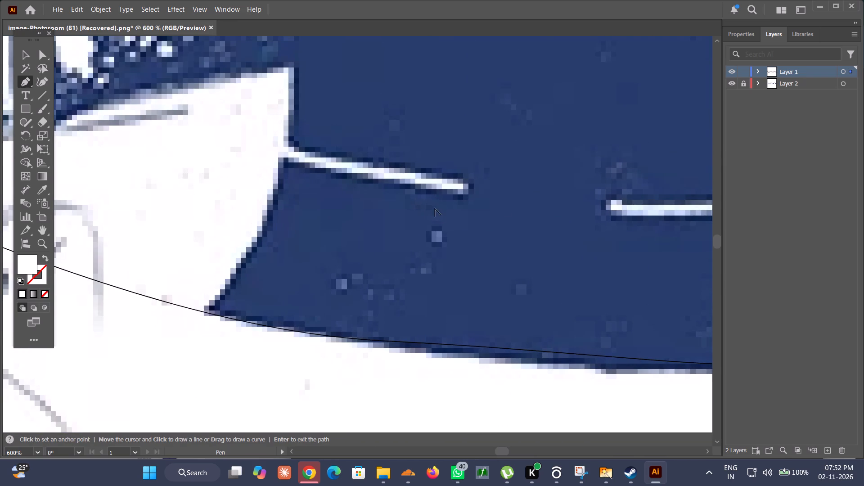
alt+scroll(421, 207, up, 2)
key(p)
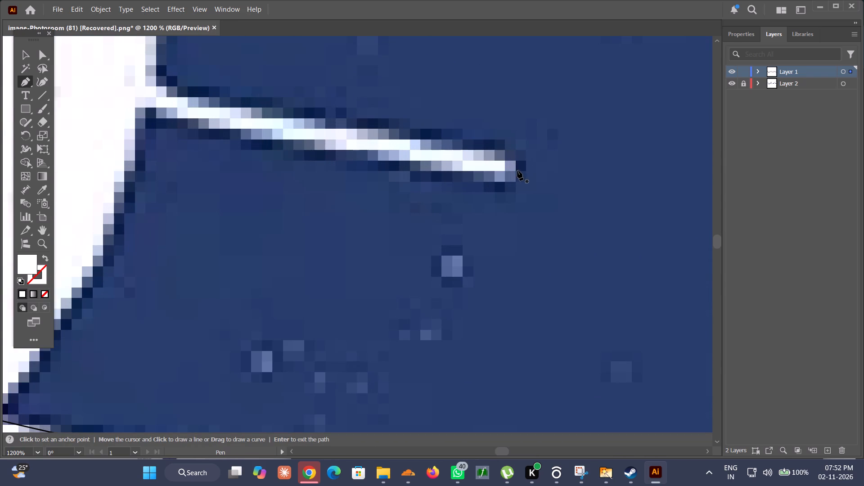
click(515, 172)
drag(460, 146, 409, 136)
scroll(408, 137, right, 2)
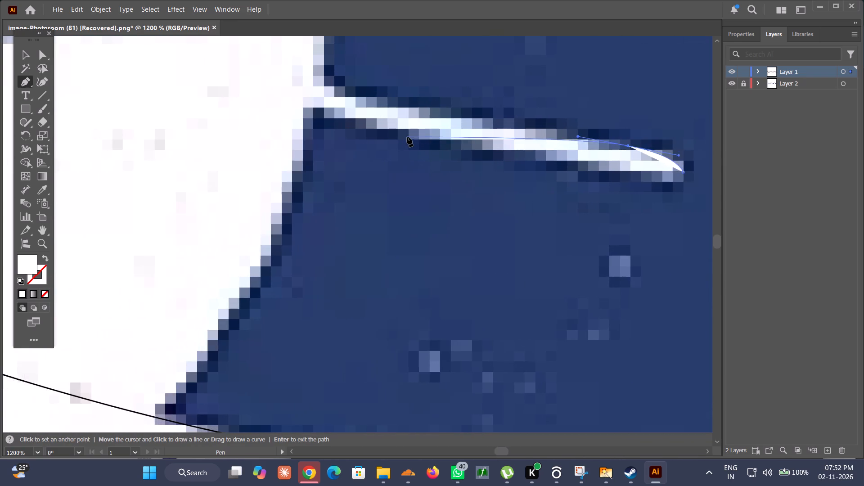
scroll(404, 135, up, 1)
drag(364, 155, 300, 134)
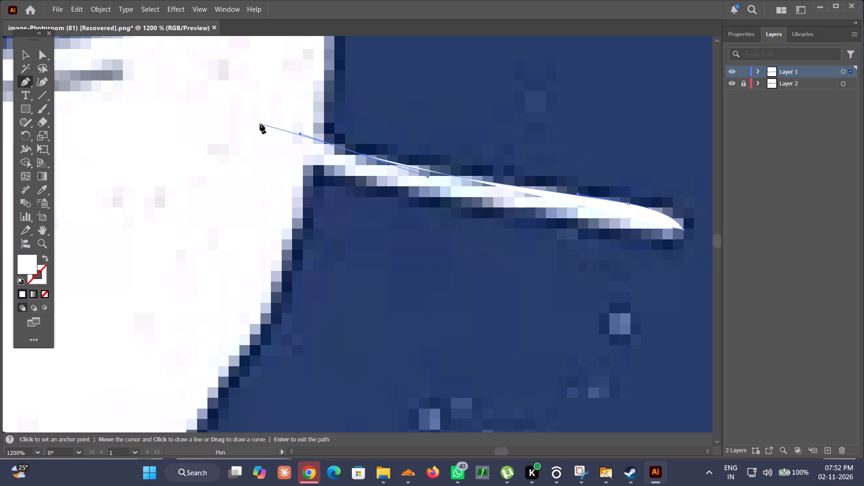
drag(255, 122, 236, 123)
Trace the thirteenth dash's rounded left end and lower edge, redrawing the misplaced lower segment, and close the white shape at the right tip.
drag(253, 147, 261, 151)
drag(434, 198, 478, 199)
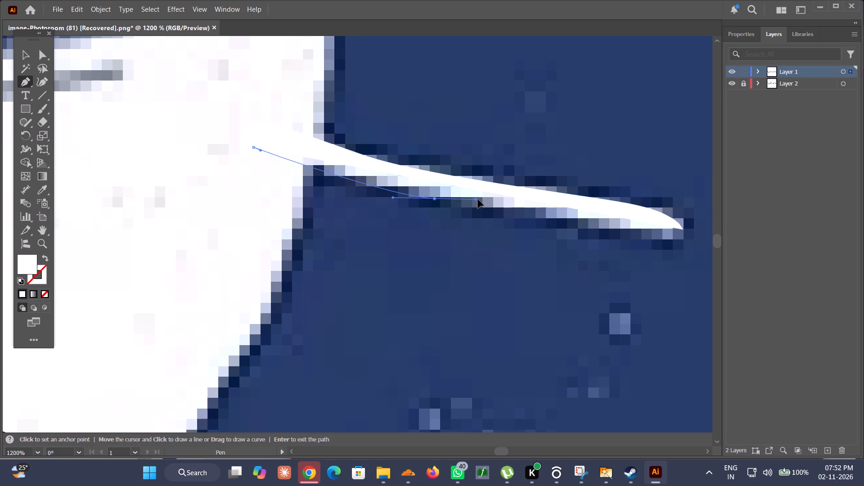
drag(478, 199, 486, 203)
drag(582, 223, 607, 228)
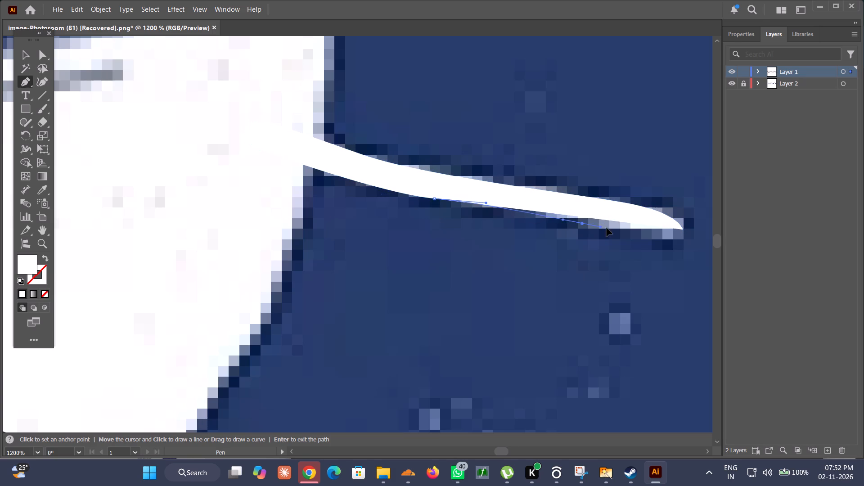
drag(607, 228, 614, 230)
scroll(647, 242, left, 1)
key(ctrl+z)
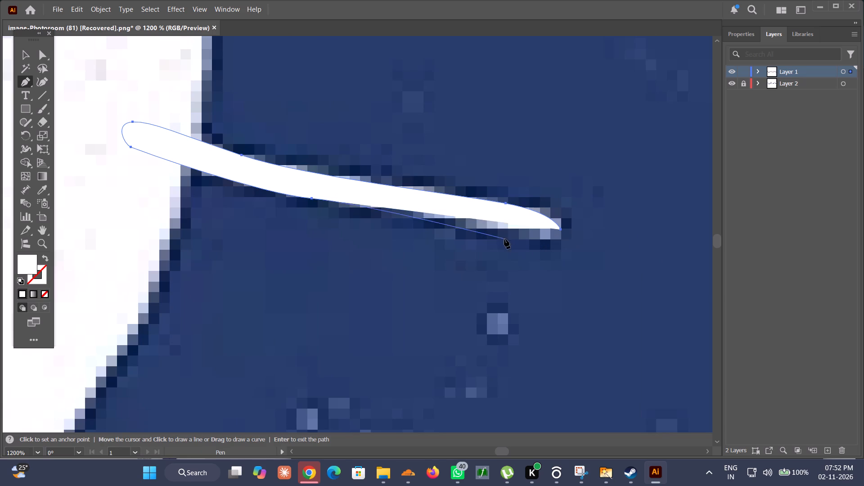
drag(483, 228, 529, 241)
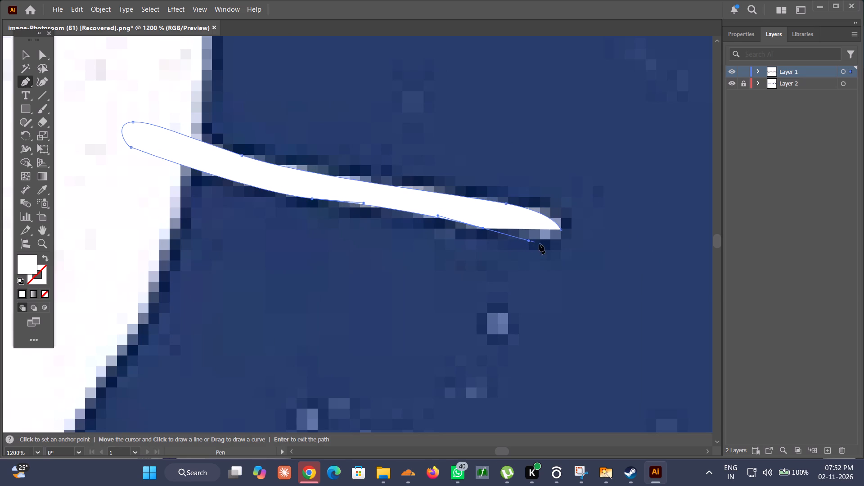
alt+scroll(562, 244, up, 4)
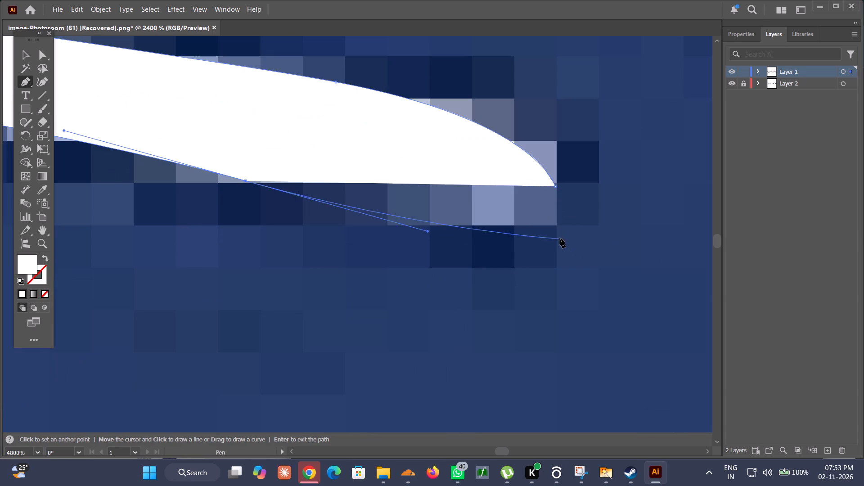
drag(555, 244, 578, 242)
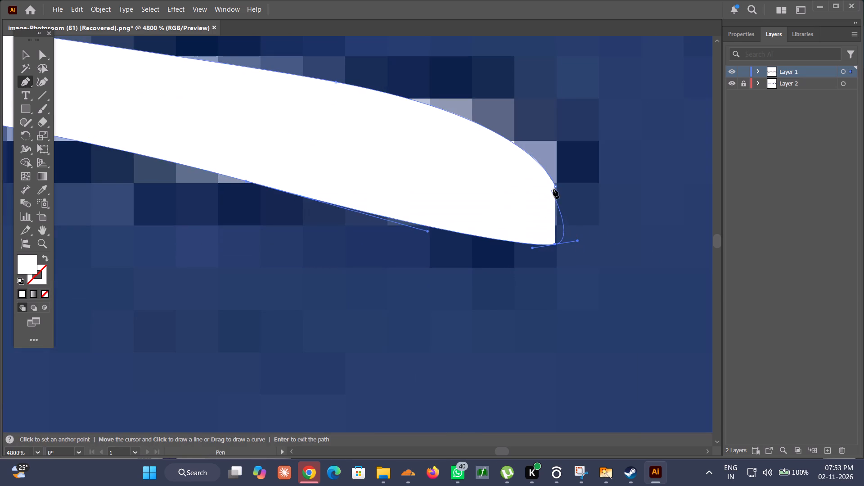
click(556, 187)
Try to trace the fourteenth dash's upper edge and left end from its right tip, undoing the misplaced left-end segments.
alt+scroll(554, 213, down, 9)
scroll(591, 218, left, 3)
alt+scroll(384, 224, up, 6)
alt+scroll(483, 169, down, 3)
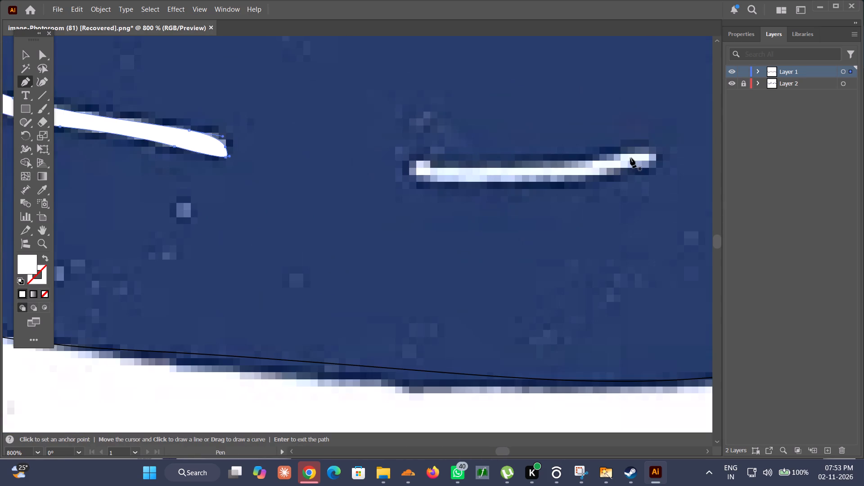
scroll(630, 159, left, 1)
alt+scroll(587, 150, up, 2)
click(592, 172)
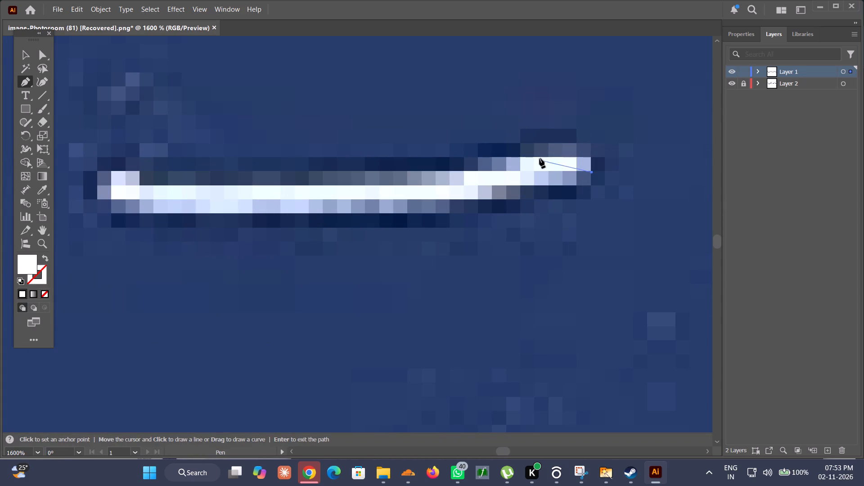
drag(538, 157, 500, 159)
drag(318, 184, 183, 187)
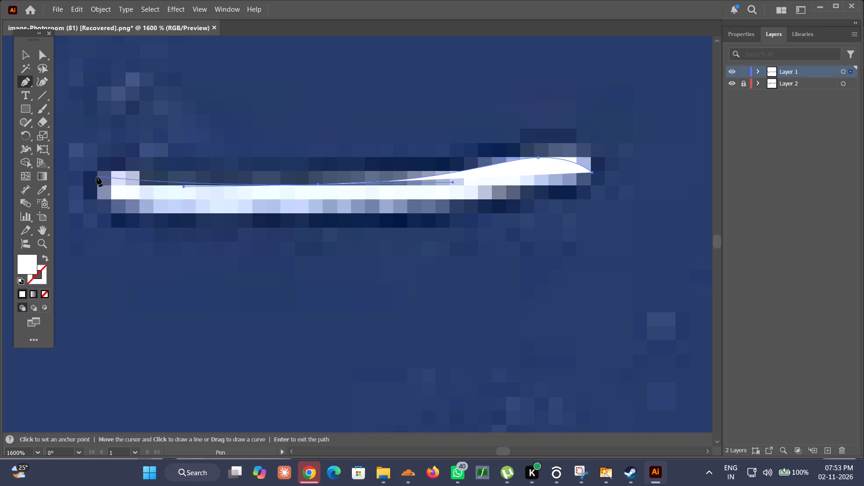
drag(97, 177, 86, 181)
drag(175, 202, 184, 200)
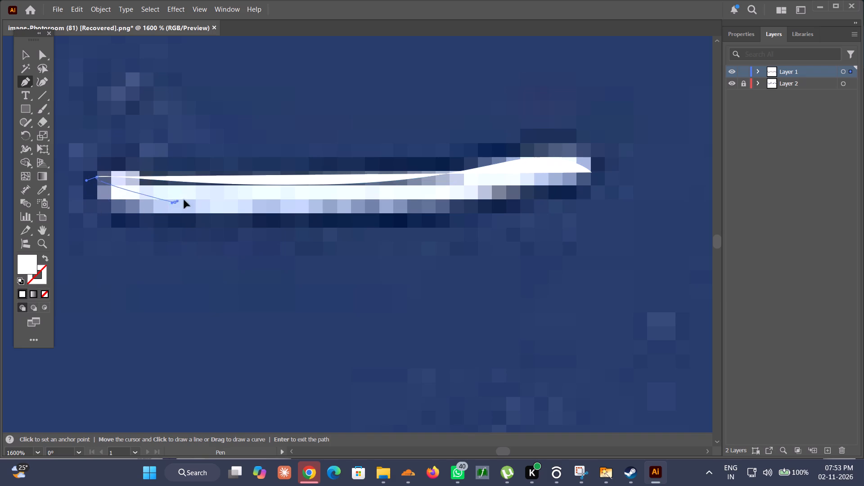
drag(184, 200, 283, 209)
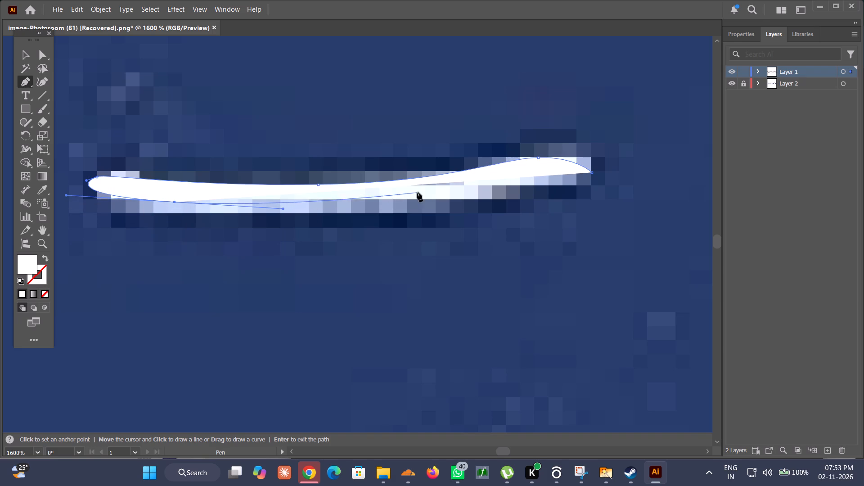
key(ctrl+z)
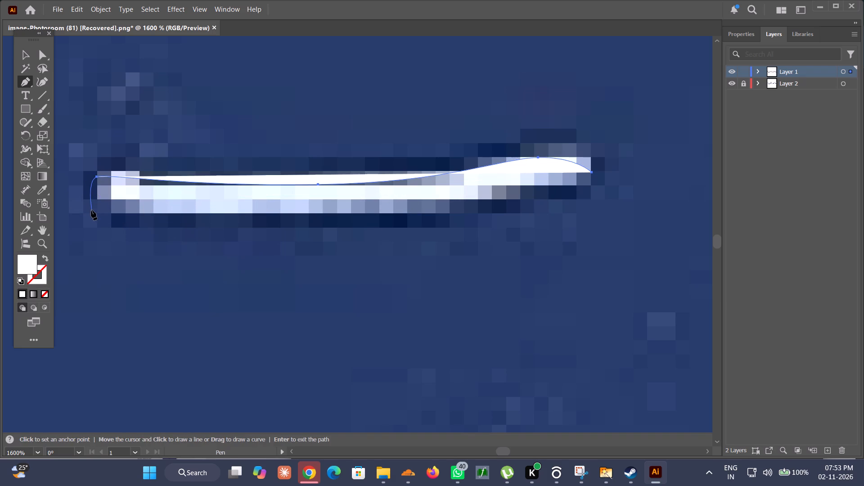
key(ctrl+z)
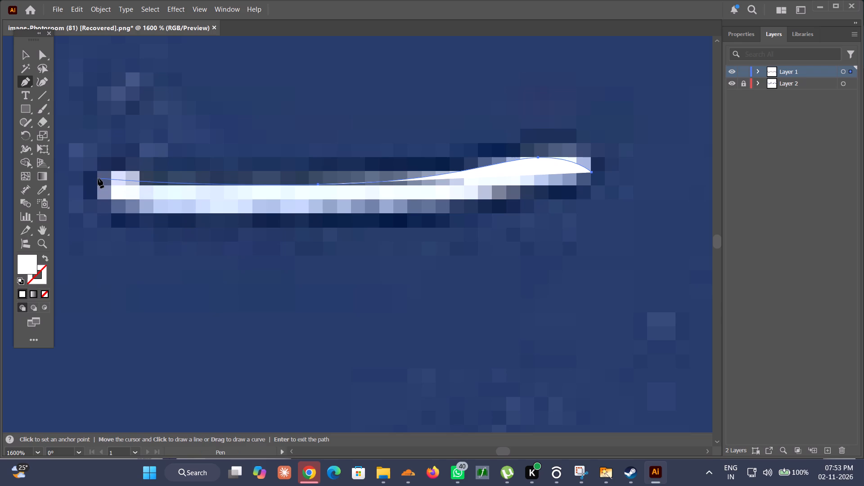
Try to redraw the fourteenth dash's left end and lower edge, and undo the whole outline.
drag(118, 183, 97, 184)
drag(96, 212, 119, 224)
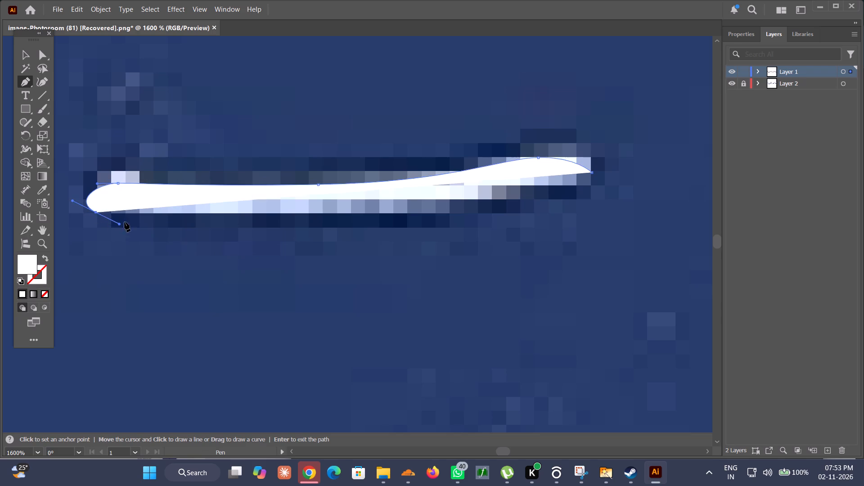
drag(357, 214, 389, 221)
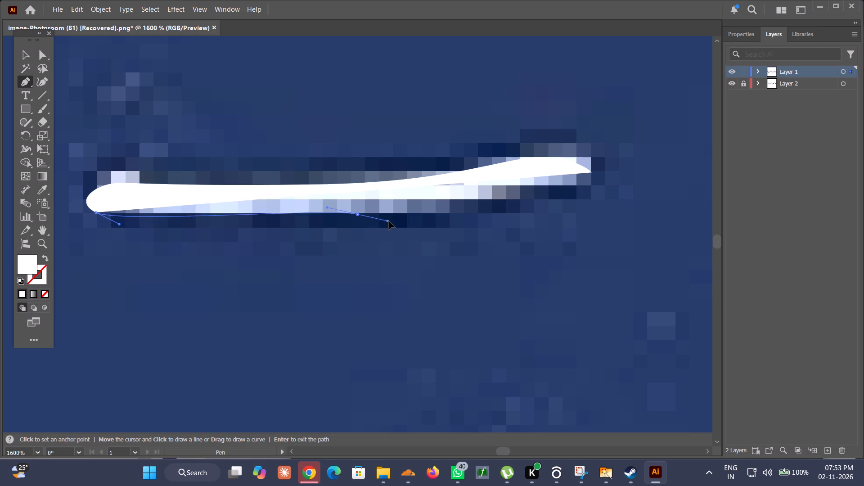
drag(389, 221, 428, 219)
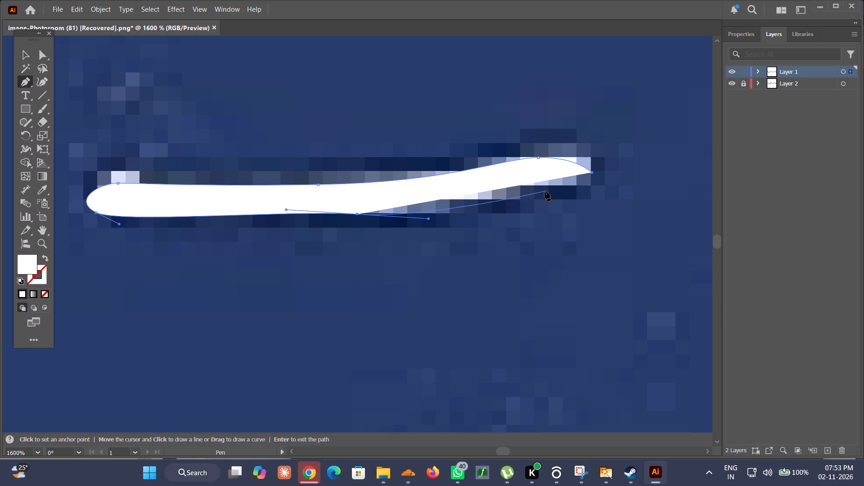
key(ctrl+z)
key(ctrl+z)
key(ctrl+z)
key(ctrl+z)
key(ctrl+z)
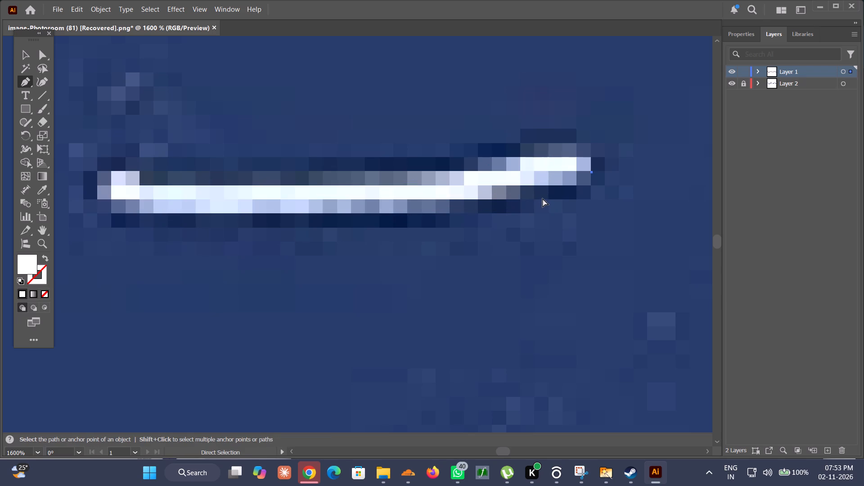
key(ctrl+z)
Restart the fourteenth dash from the bend in its upper edge, tracing left around the rounded end and back along the lower edge.
click(519, 156)
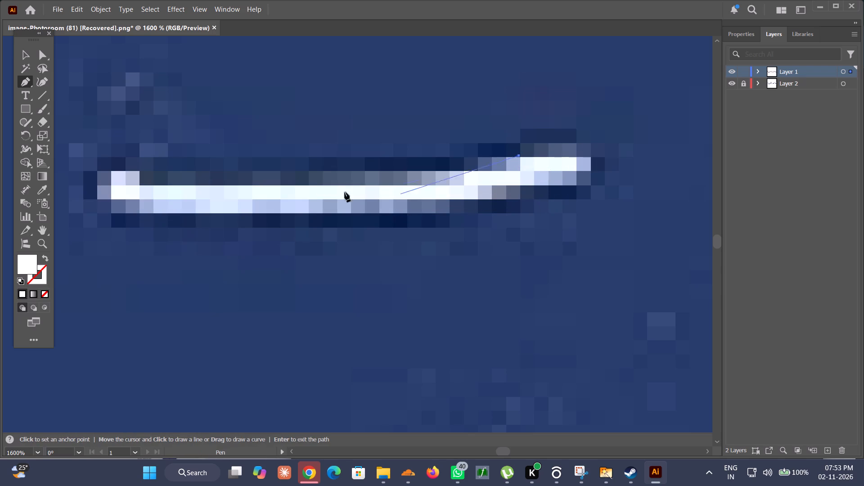
drag(289, 186, 148, 194)
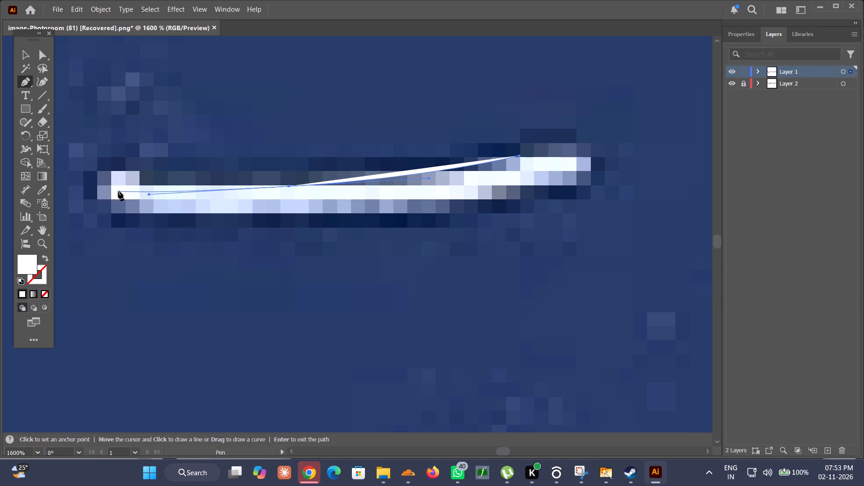
drag(111, 189, 92, 194)
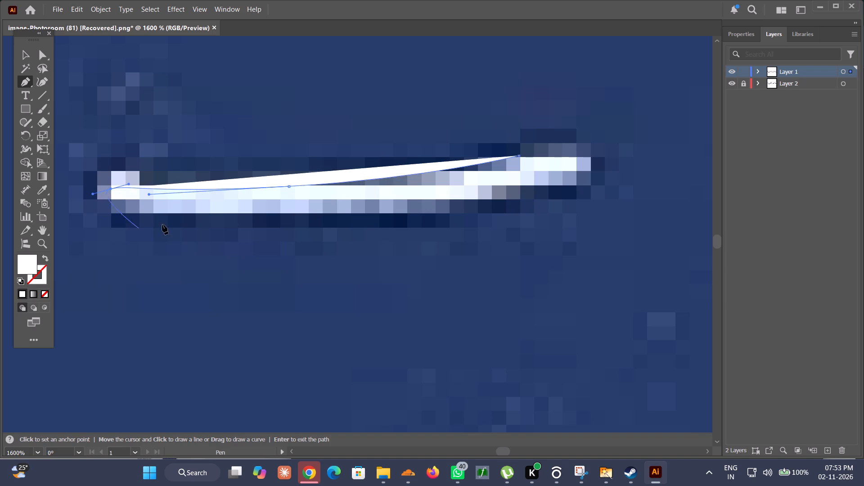
drag(179, 216, 273, 216)
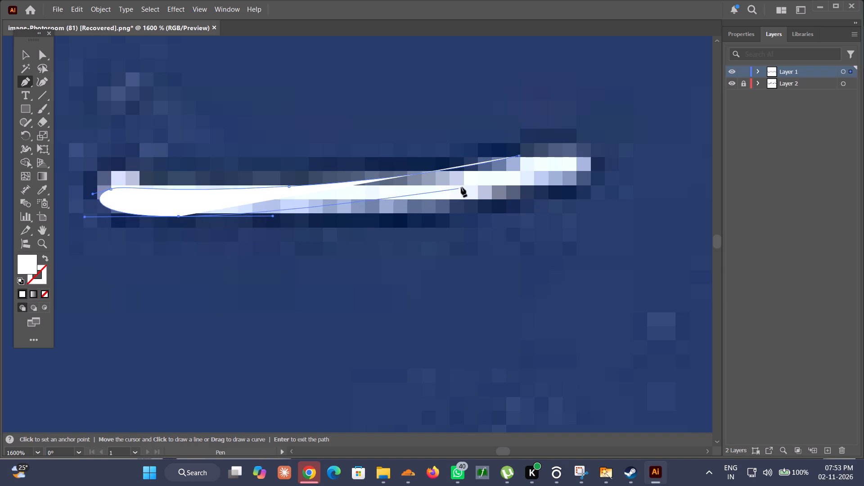
drag(465, 186, 493, 182)
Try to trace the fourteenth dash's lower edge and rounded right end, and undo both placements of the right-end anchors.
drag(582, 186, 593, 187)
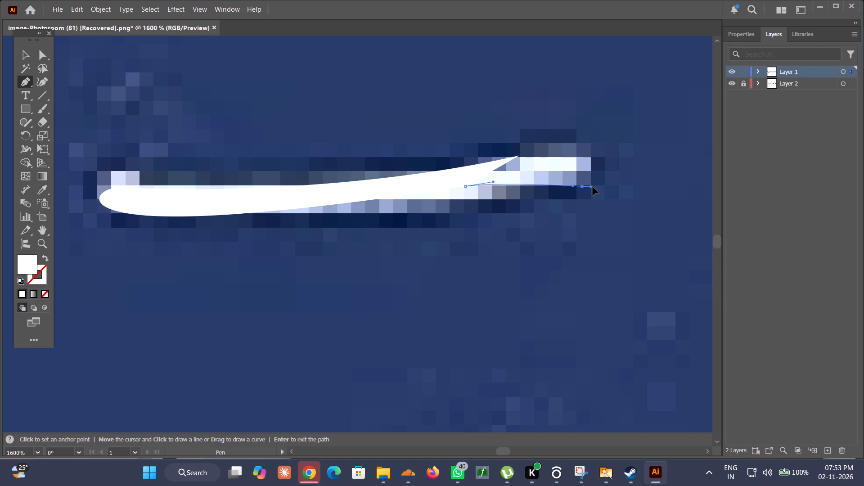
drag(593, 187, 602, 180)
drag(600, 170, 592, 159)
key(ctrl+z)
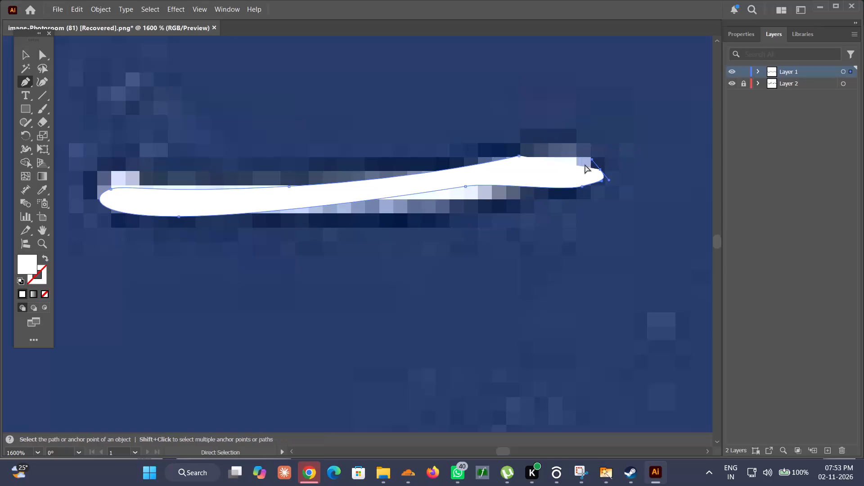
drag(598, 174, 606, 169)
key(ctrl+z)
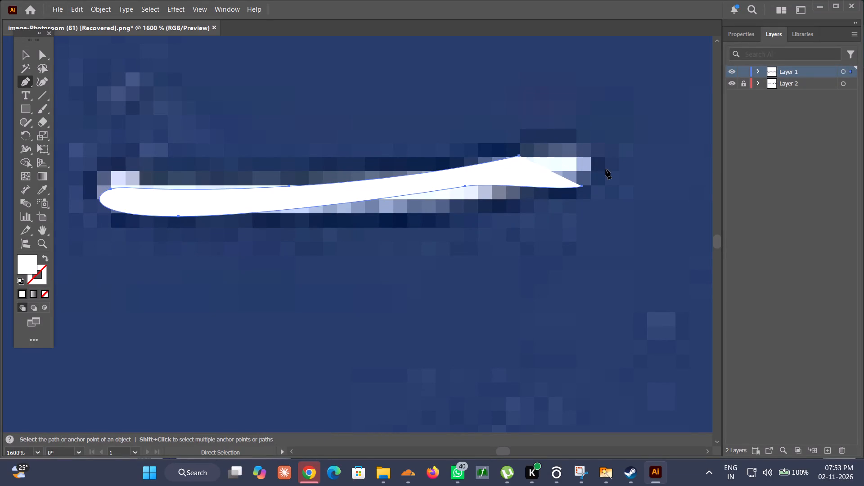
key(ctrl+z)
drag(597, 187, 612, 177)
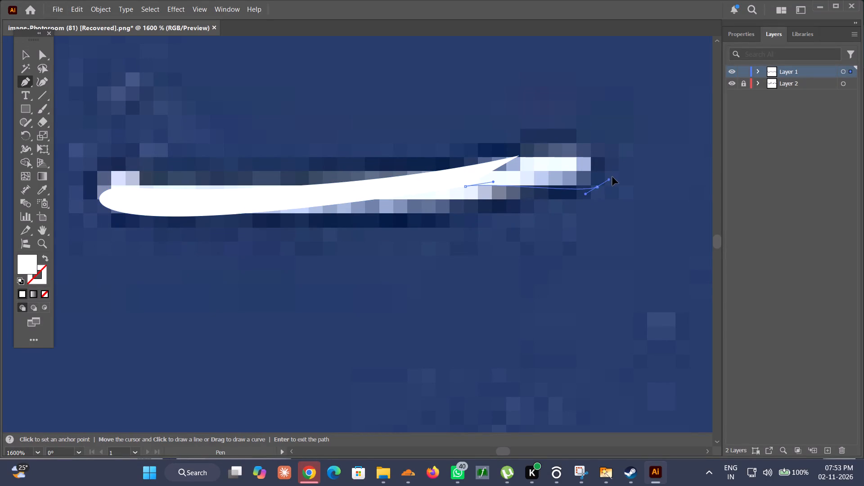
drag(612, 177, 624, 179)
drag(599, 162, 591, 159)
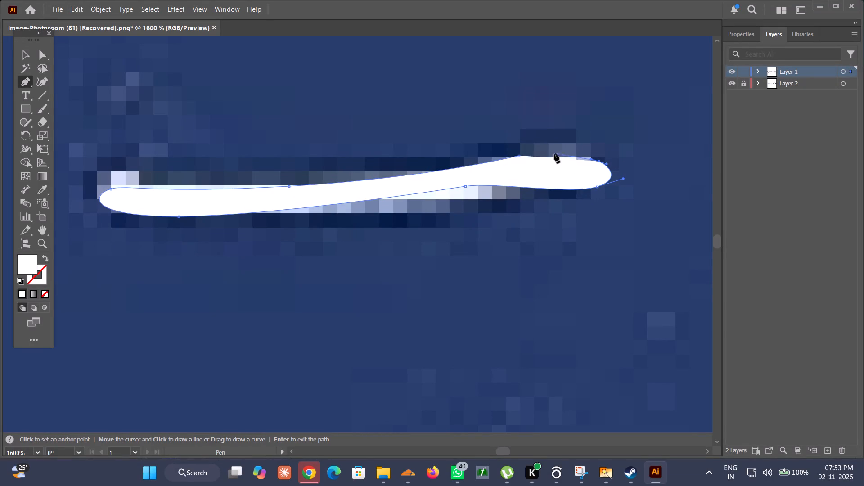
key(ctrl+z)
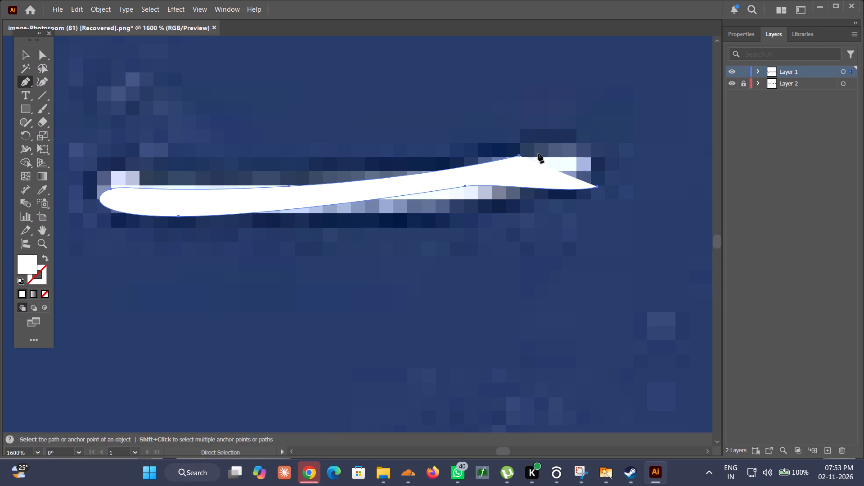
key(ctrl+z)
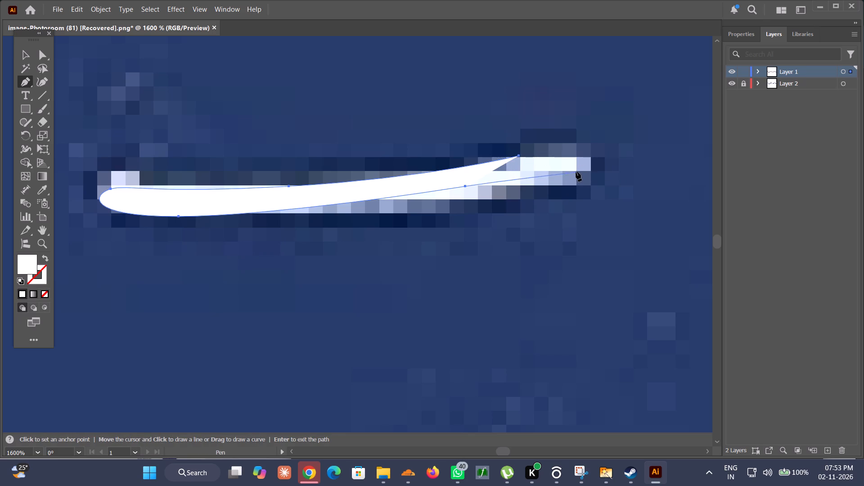
Trace around the fourteenth dash's right end and close the white shape at the bend in its upper edge.
drag(576, 171, 604, 170)
drag(611, 160, 602, 148)
drag(564, 142, 538, 147)
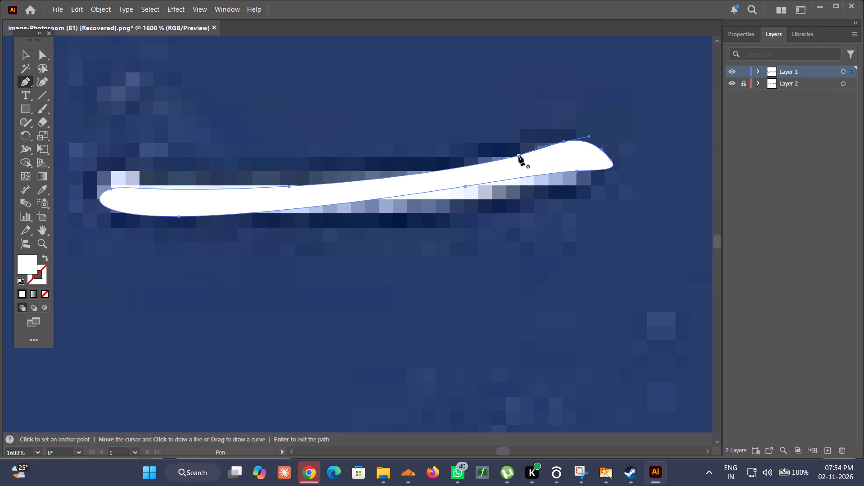
click(519, 156)
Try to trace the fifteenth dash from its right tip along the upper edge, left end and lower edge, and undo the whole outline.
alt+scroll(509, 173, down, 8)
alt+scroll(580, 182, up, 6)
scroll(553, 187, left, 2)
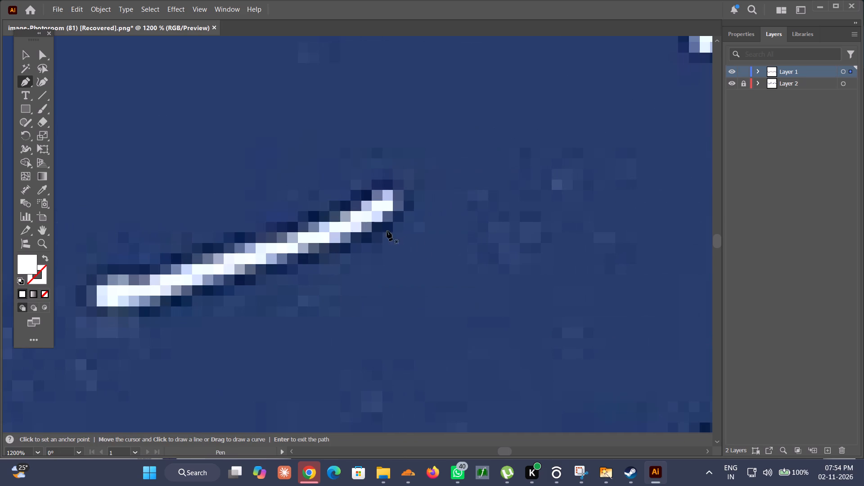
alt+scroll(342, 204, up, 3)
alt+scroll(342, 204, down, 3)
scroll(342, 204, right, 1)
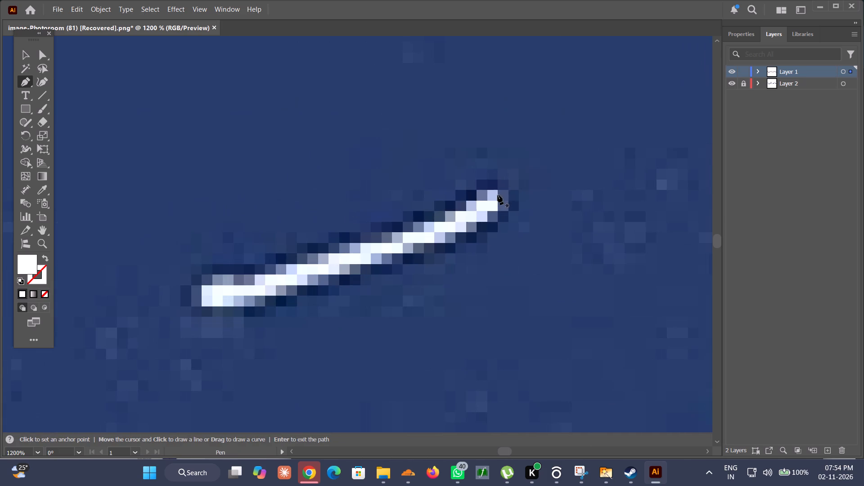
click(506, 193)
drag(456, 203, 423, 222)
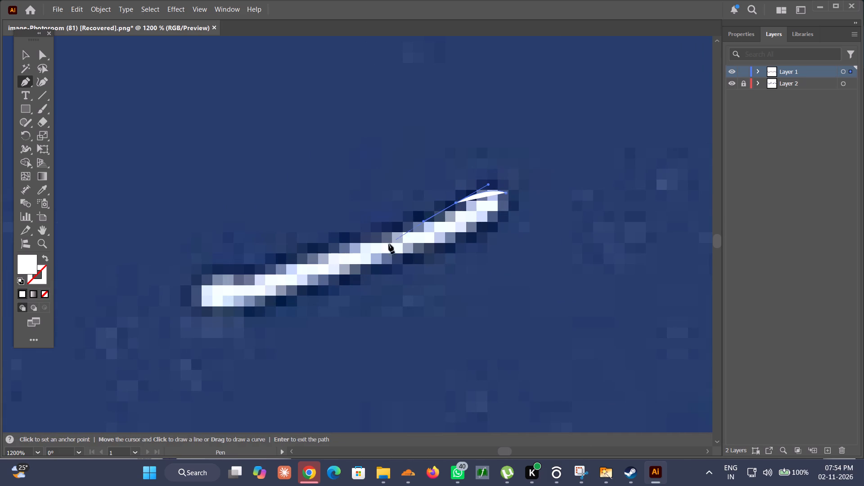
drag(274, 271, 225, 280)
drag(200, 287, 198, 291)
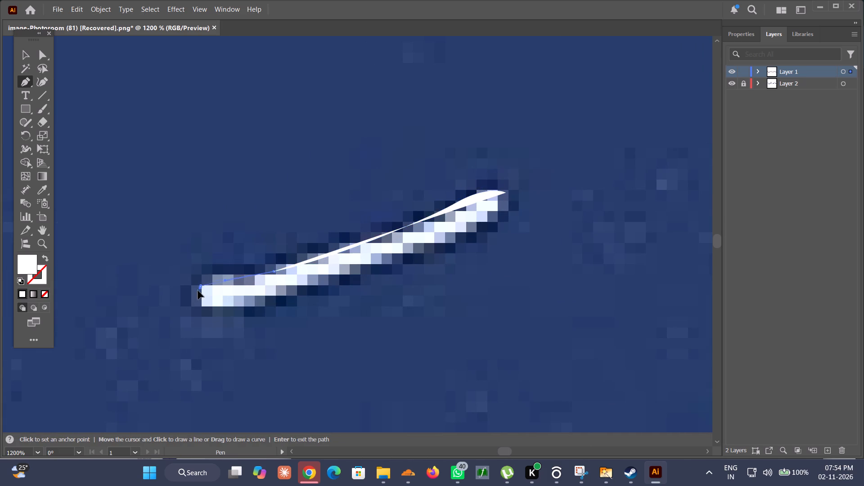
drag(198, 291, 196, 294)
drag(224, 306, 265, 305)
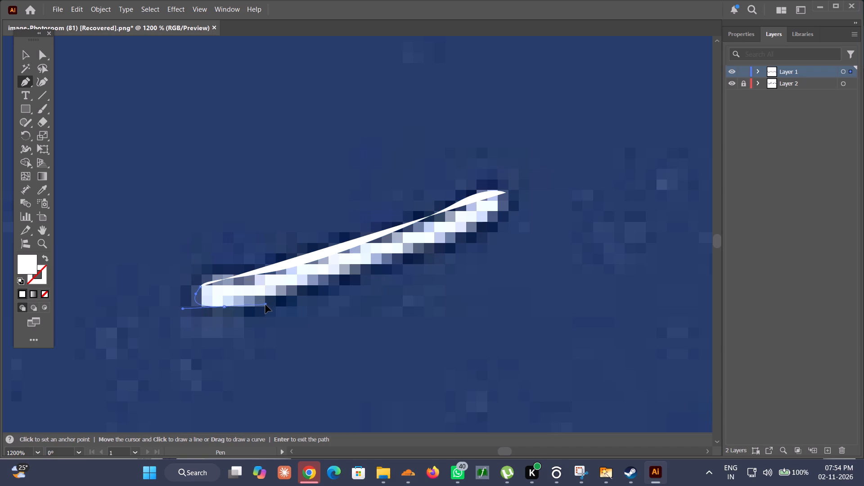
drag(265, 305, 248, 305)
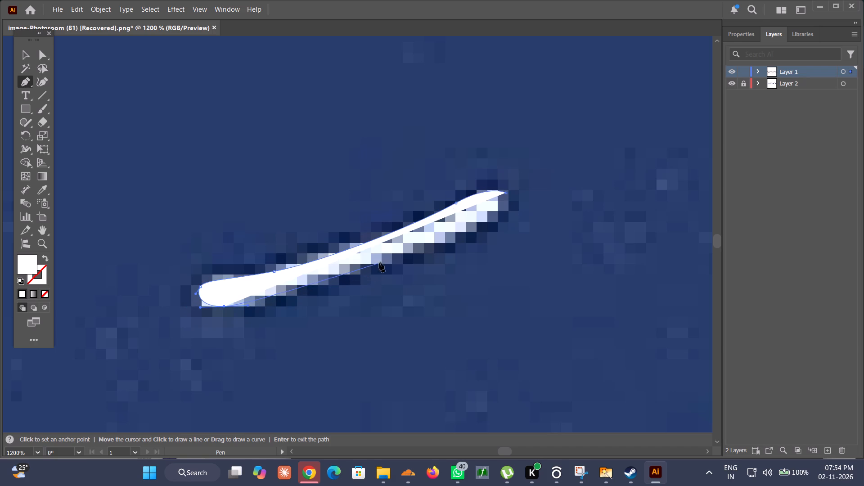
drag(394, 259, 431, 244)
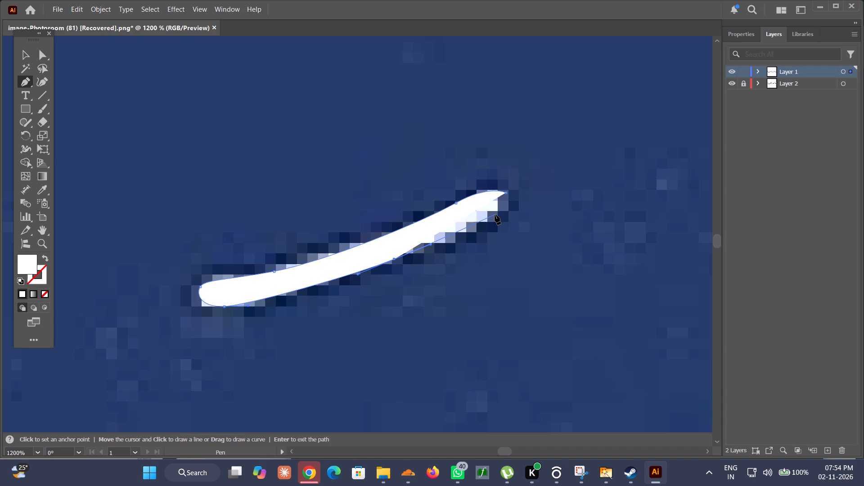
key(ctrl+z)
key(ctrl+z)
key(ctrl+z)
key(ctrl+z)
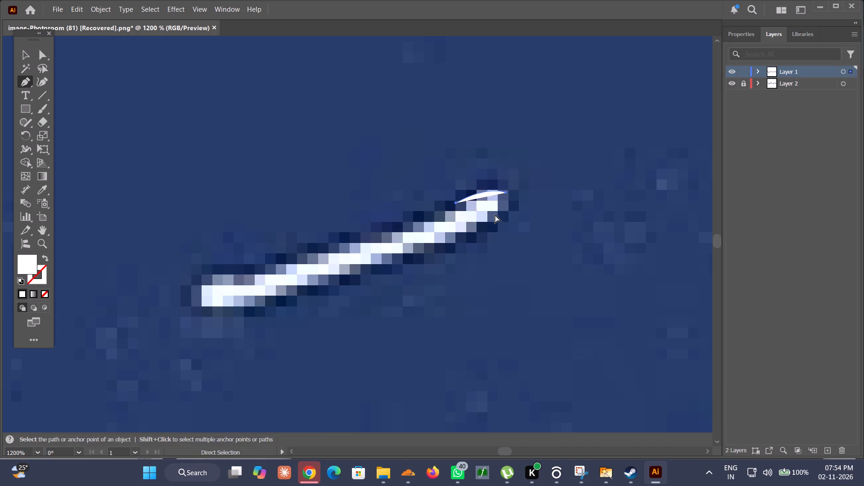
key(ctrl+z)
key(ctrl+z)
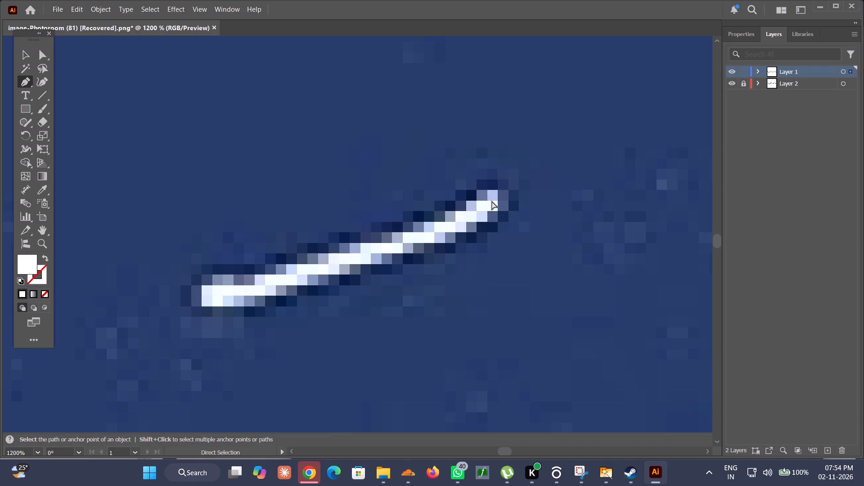
Redraw the fifteenth dash clockwise from the upper-edge bend near its right end, replacing the misplaced upper-edge segment, close the shape and deselect it.
click(464, 200)
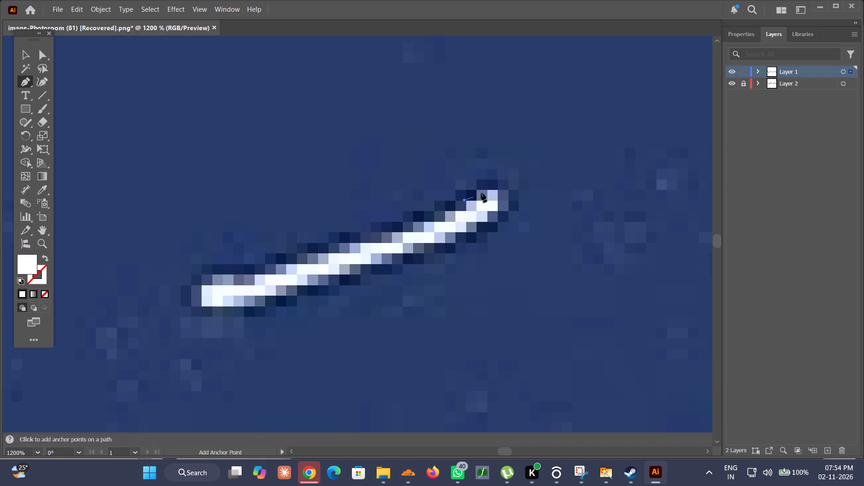
drag(501, 189, 517, 196)
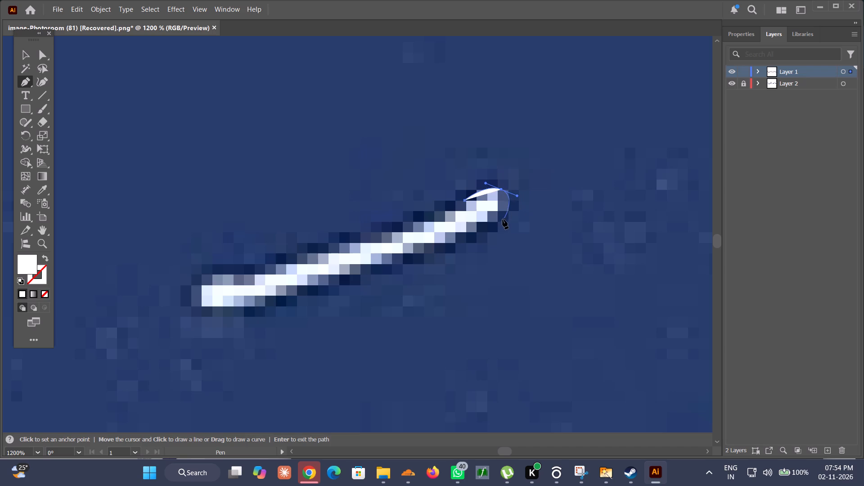
drag(499, 221, 491, 229)
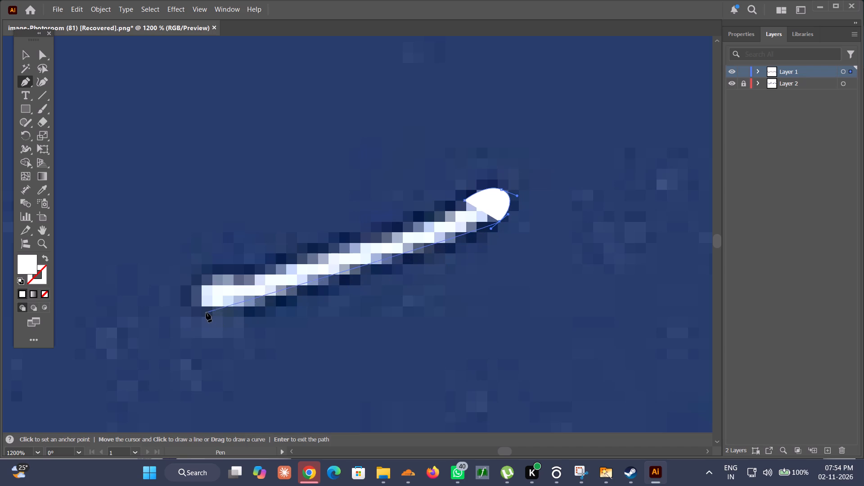
drag(224, 306, 167, 307)
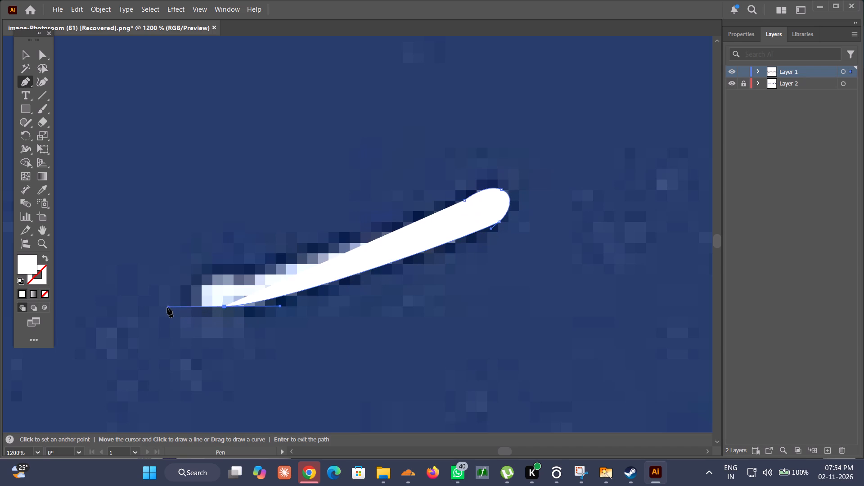
drag(216, 270, 238, 266)
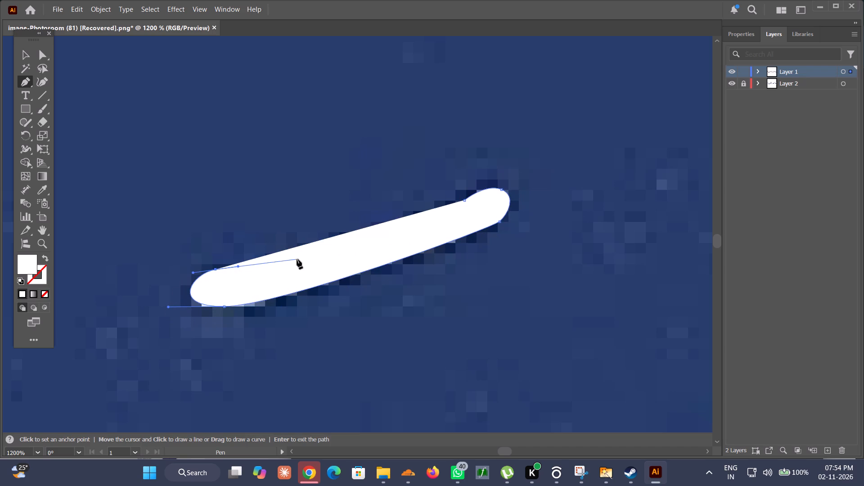
drag(313, 256, 378, 239)
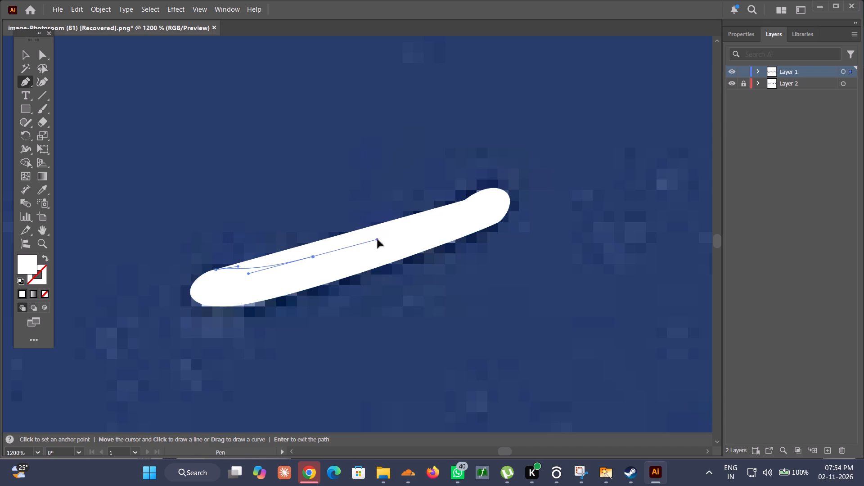
drag(378, 239, 378, 239)
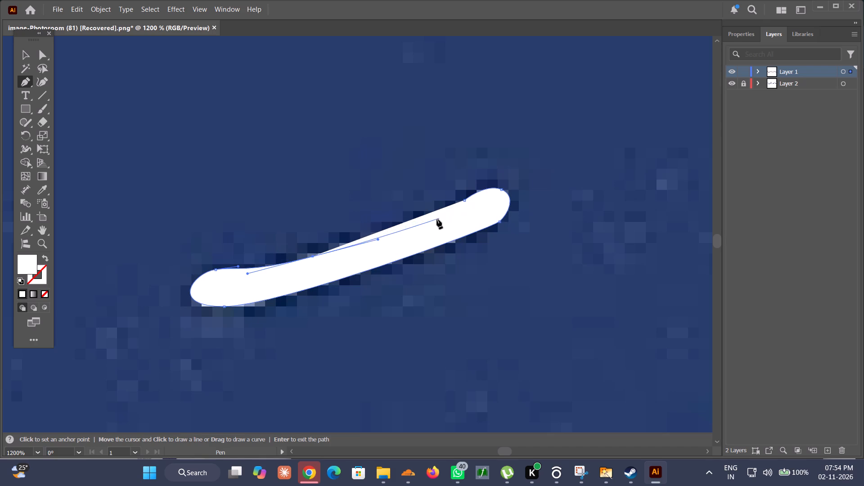
key(ctrl+z)
drag(351, 244, 425, 222)
click(465, 201)
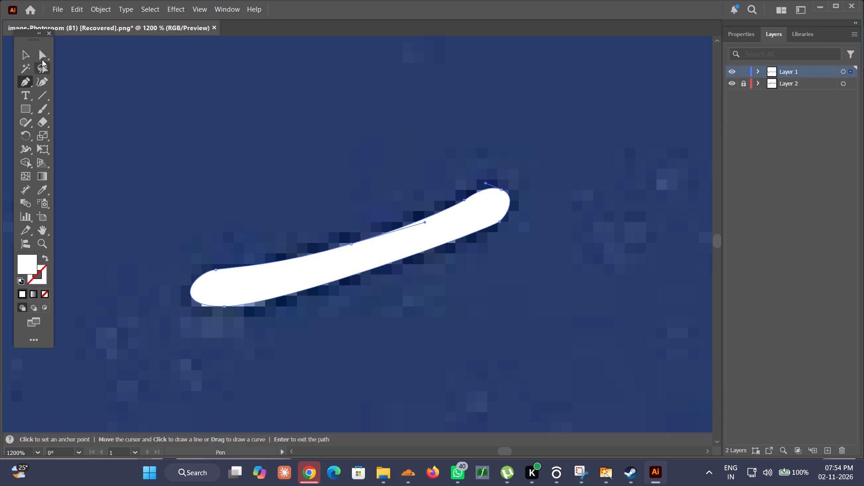
click(22, 58)
click(202, 79)
Start the sixteenth dash, crossed by the vertical black line, at its right tip and trace its upper edge and rounded left end.
alt+scroll(299, 167, down, 6)
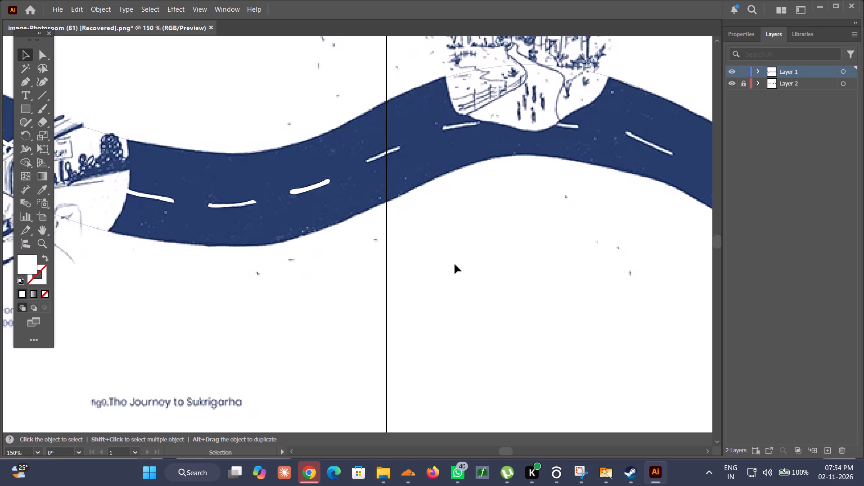
scroll(455, 259, left, 1)
alt+scroll(244, 120, up, 5)
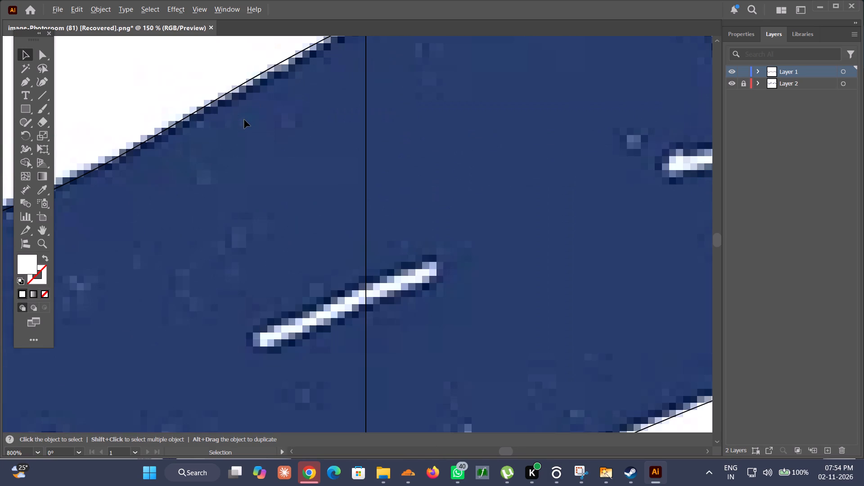
key(p)
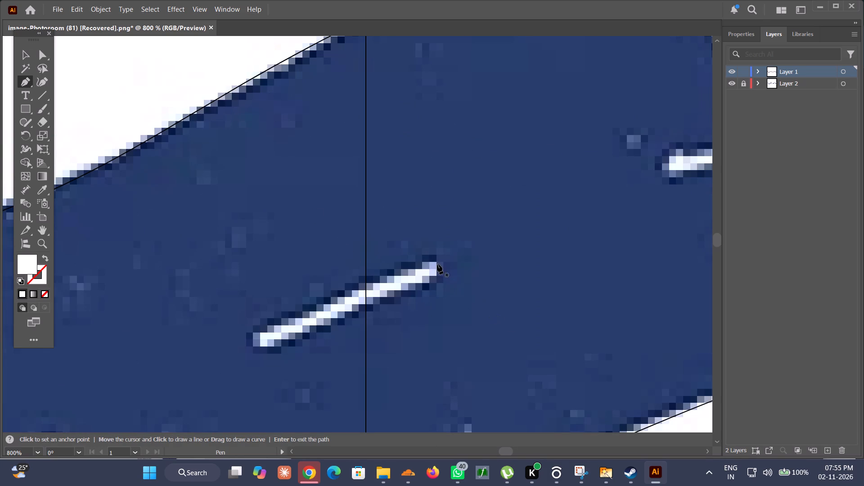
click(437, 264)
drag(406, 265, 362, 282)
drag(280, 322, 262, 324)
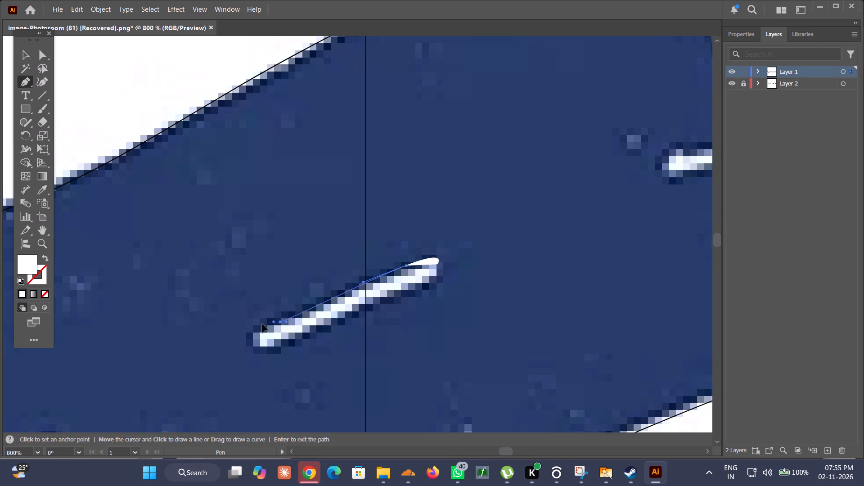
drag(262, 324, 256, 326)
drag(253, 346, 270, 353)
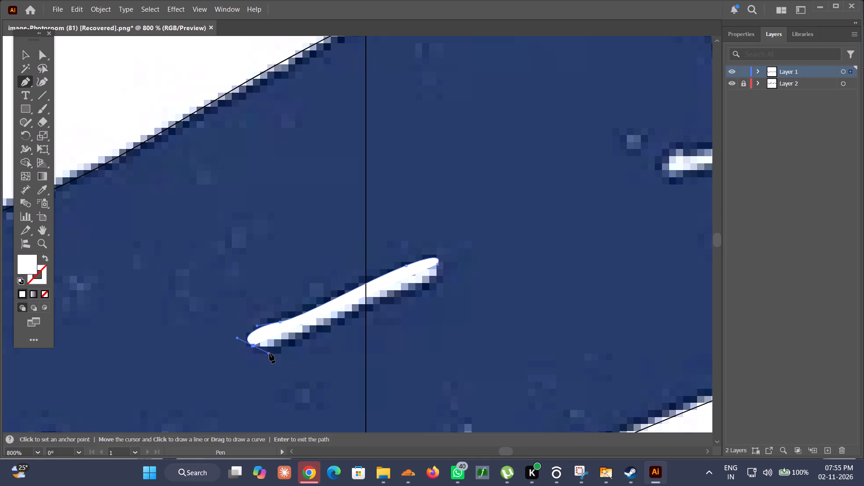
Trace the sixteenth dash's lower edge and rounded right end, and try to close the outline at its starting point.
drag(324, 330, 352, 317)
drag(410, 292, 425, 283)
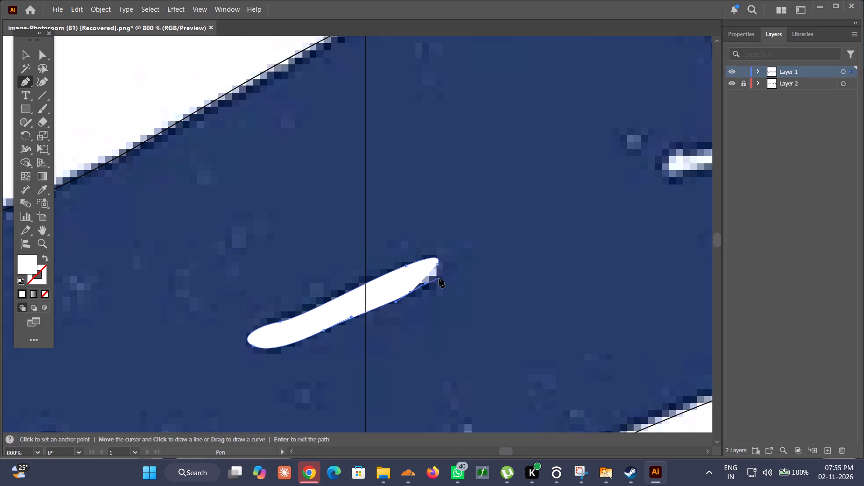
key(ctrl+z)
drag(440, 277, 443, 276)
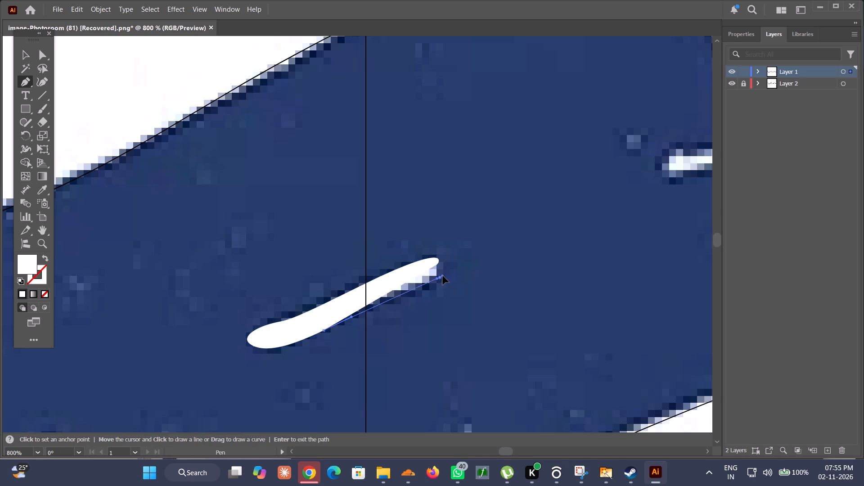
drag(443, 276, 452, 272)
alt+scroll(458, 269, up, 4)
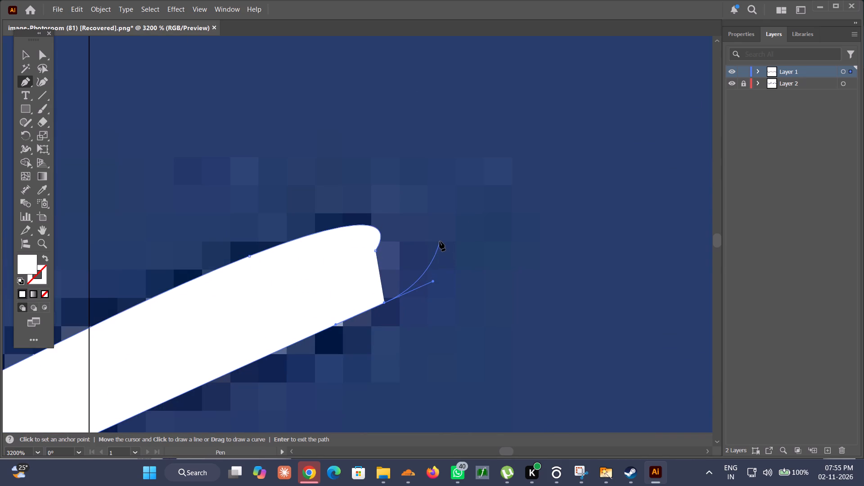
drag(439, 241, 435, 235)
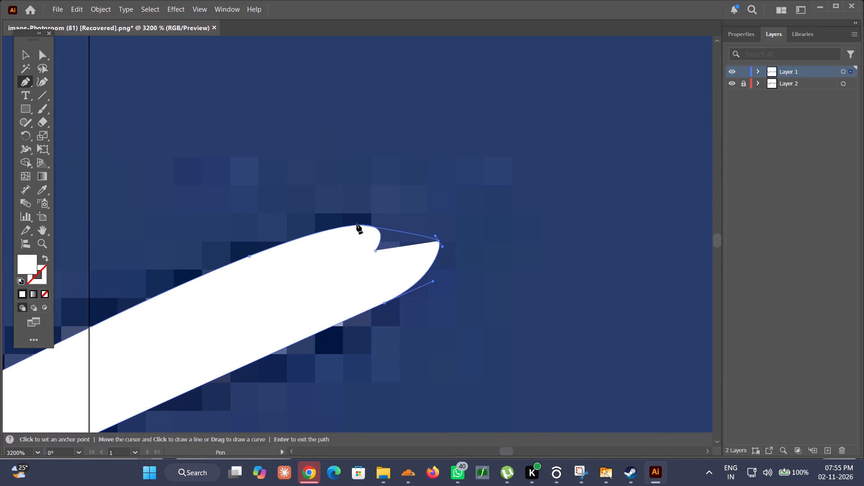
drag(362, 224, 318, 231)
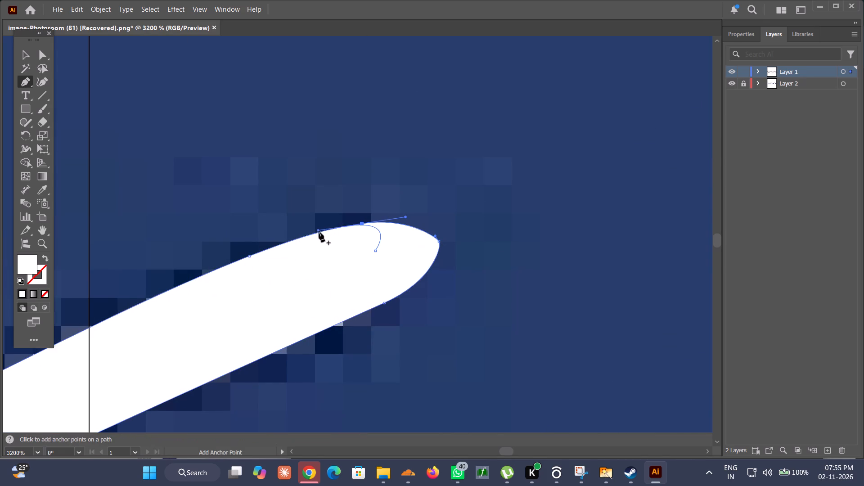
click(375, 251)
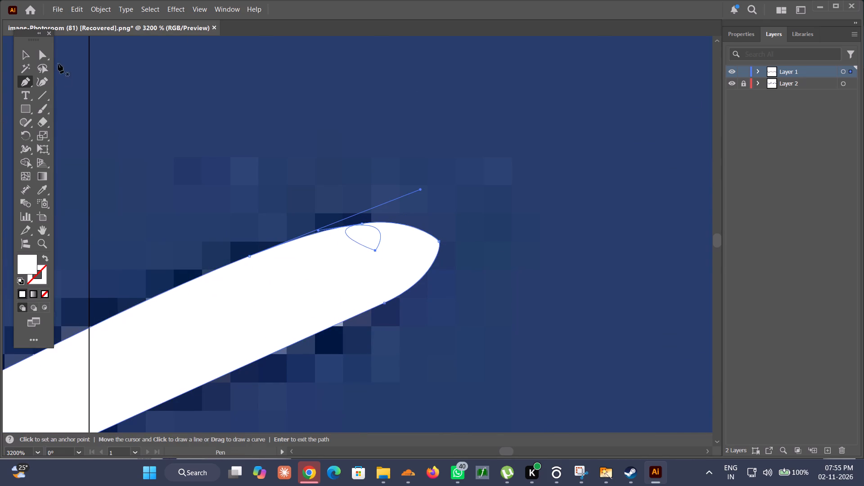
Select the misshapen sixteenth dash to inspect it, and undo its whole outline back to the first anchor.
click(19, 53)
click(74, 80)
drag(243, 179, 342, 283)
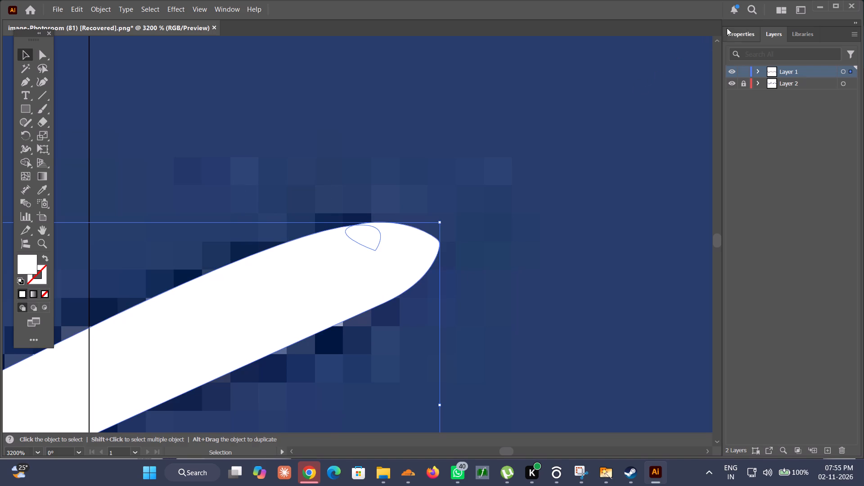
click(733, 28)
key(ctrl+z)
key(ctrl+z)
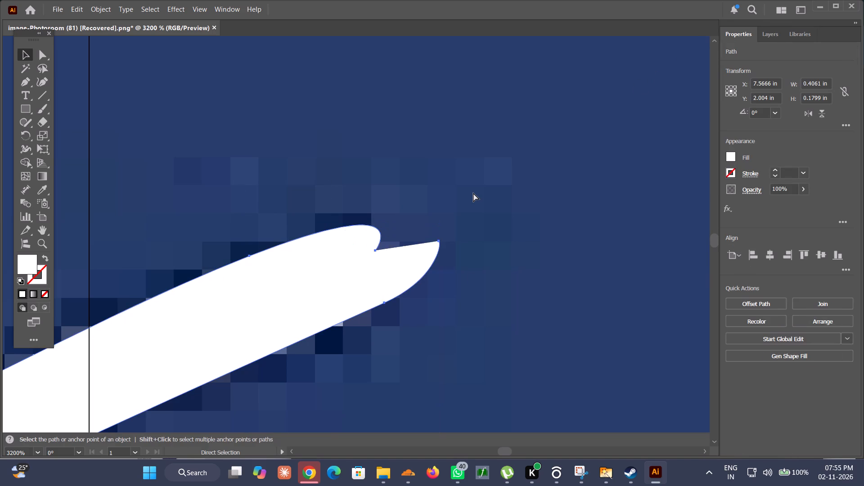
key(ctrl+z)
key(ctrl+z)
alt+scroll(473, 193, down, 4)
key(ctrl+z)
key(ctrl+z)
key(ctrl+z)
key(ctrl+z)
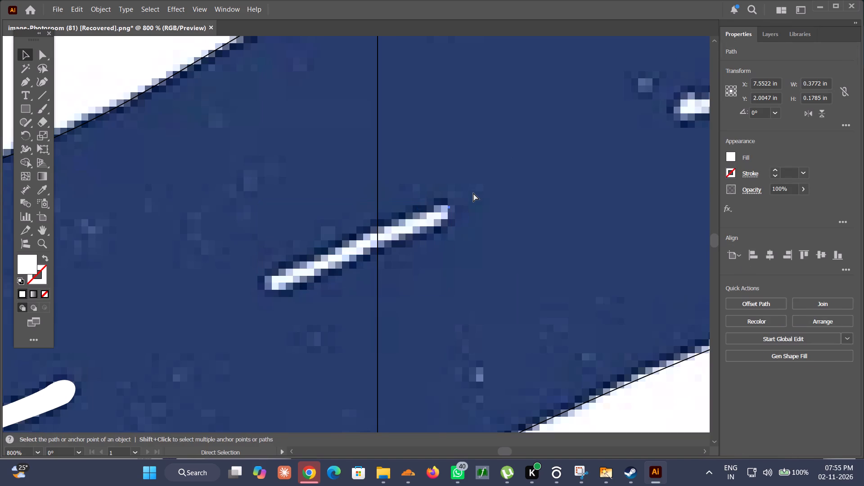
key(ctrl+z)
Redraw the sixteenth dash counterclockwise from its upper edge near the right end, around both rounded ends, and close the white shape.
key(p)
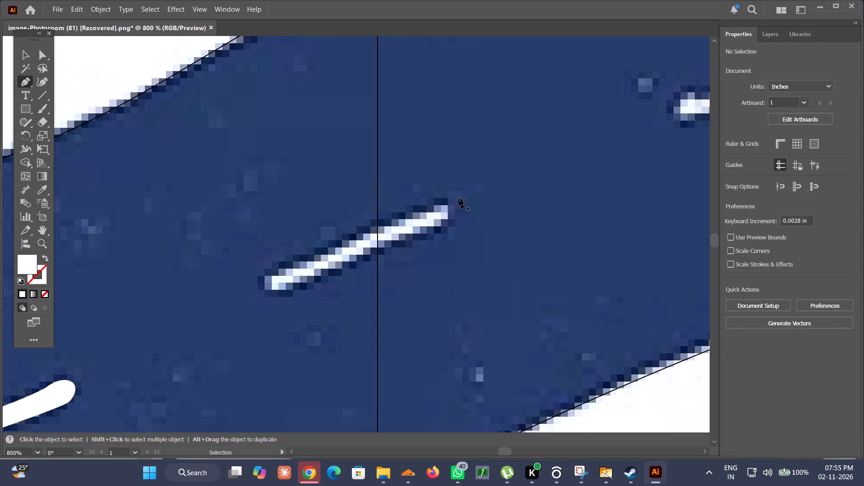
click(420, 210)
alt+scroll(351, 242, up, 2)
drag(310, 253, 275, 269)
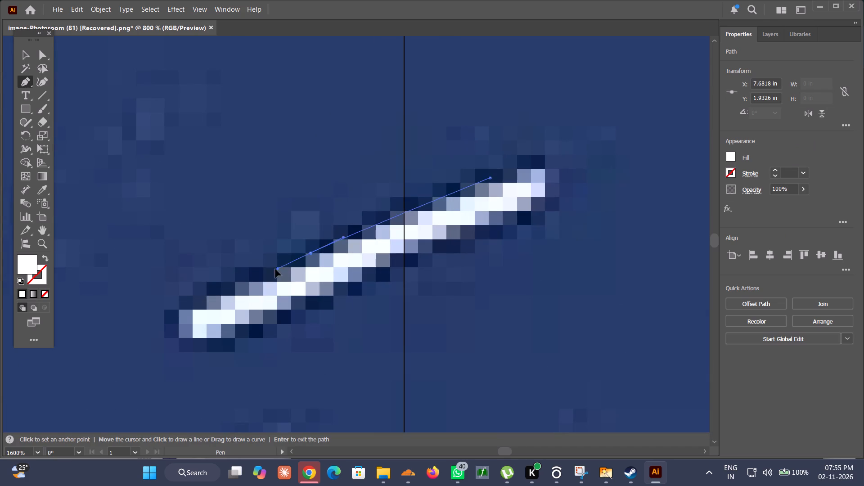
drag(275, 269, 247, 277)
drag(175, 316, 162, 337)
drag(264, 334, 321, 314)
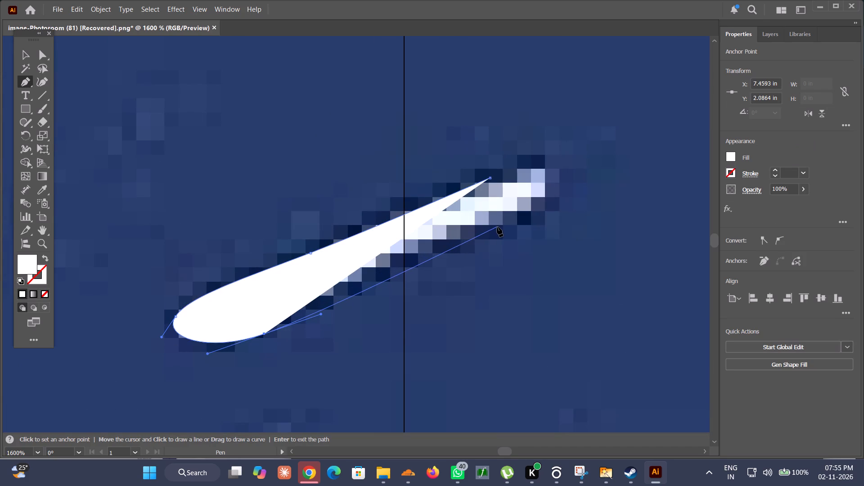
drag(501, 233, 569, 209)
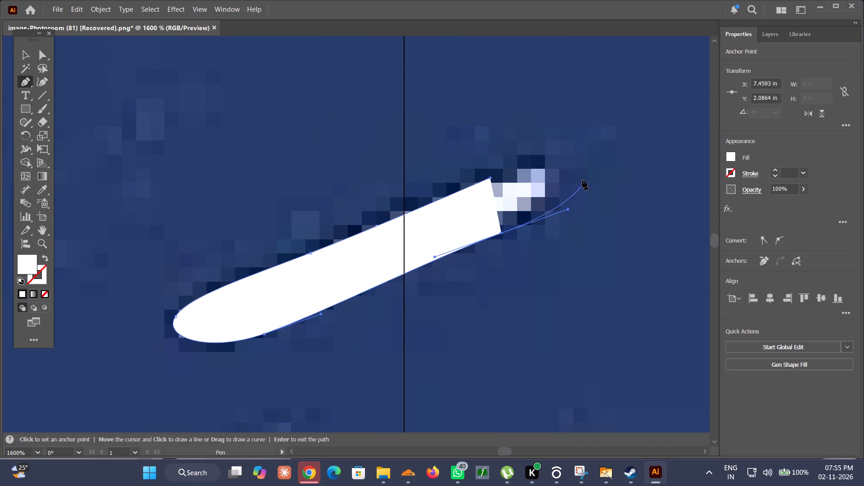
drag(584, 172, 575, 157)
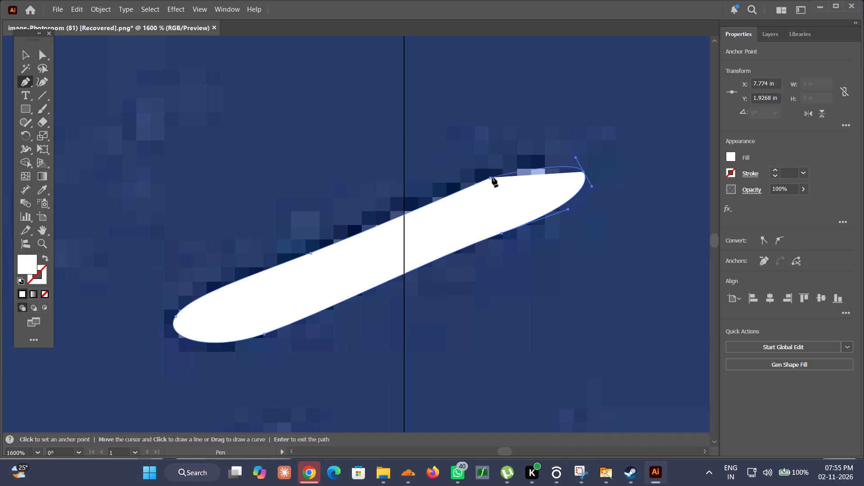
click(490, 177)
Start the seventeenth dash, touching the village illustration's lower-left edge, at its left tip and trace the upper edge to its right tip.
alt+scroll(489, 179, down, 7)
scroll(520, 167, left, 3)
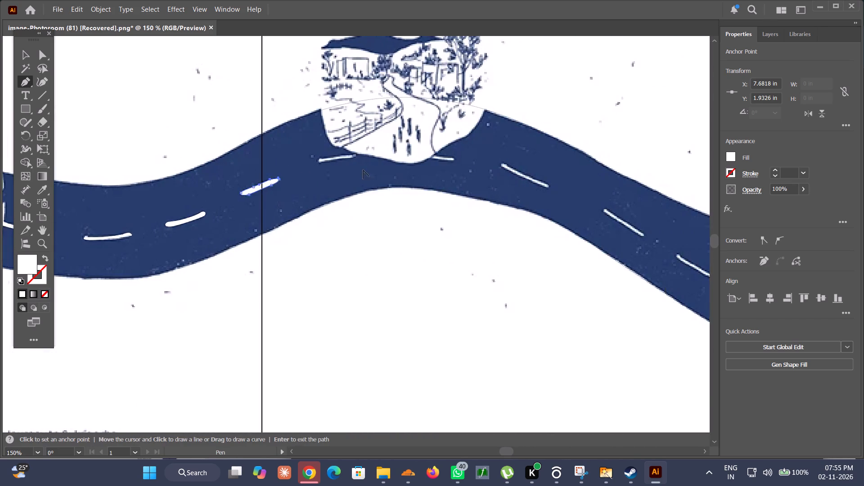
alt+scroll(280, 155, up, 6)
scroll(472, 132, up, 3)
alt+scroll(549, 140, down, 2)
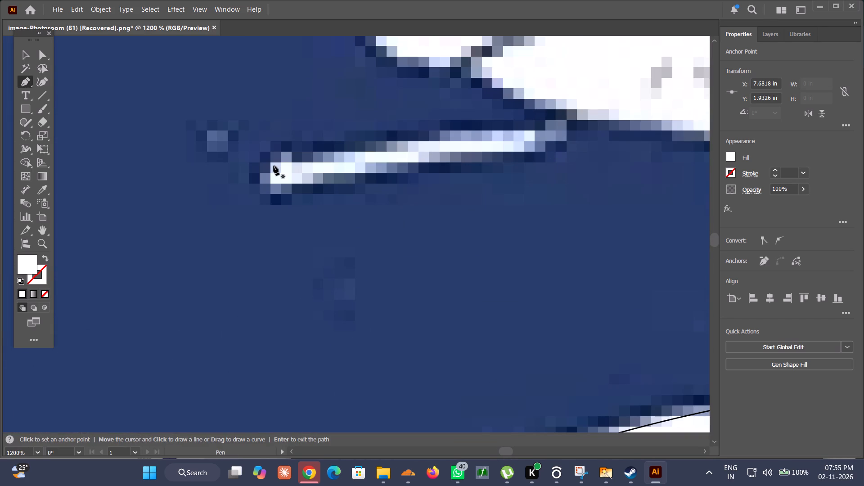
click(259, 173)
drag(310, 148, 358, 145)
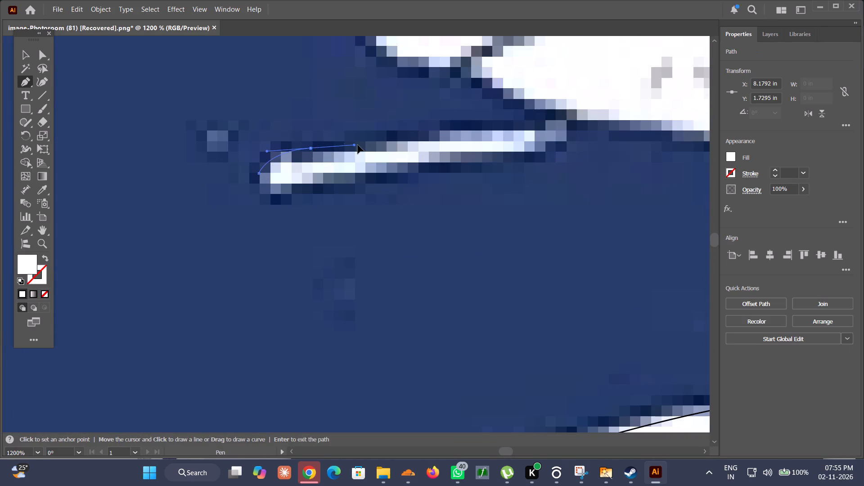
drag(358, 145, 359, 145)
drag(434, 141, 485, 137)
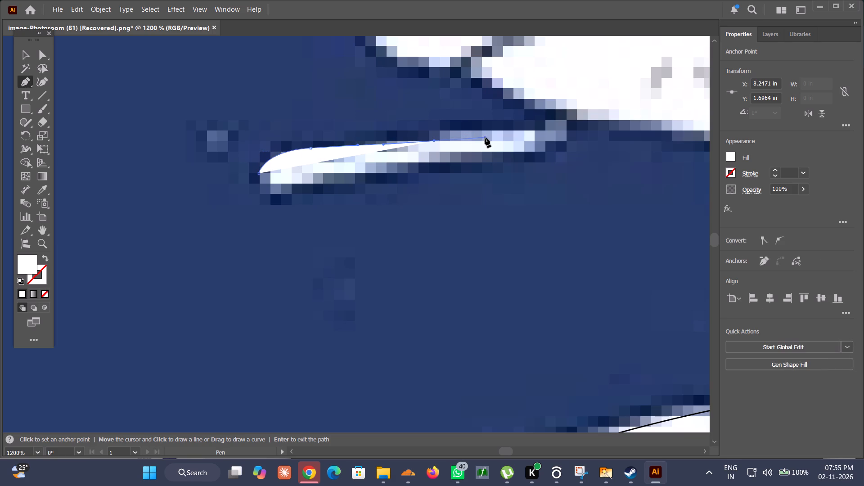
drag(565, 127, 577, 136)
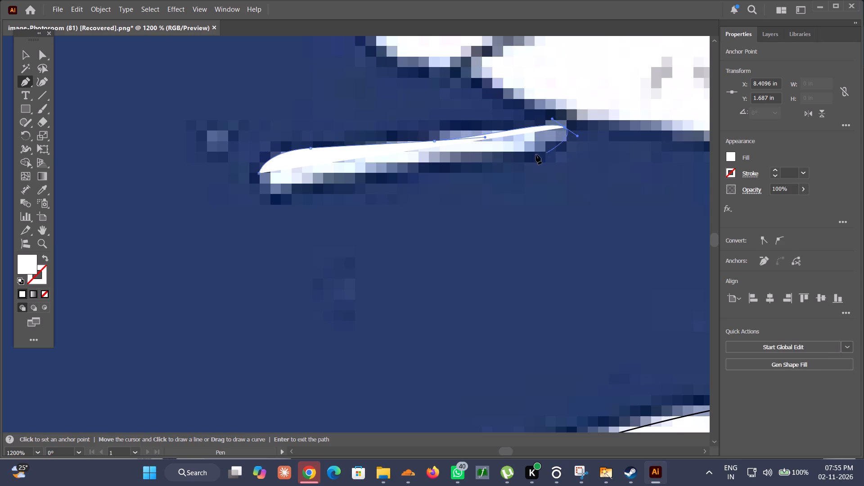
Trace the seventeenth dash's lower edge back to its left end, close the white shape at the left tip and deselect it.
drag(515, 153, 468, 160)
drag(411, 162, 356, 166)
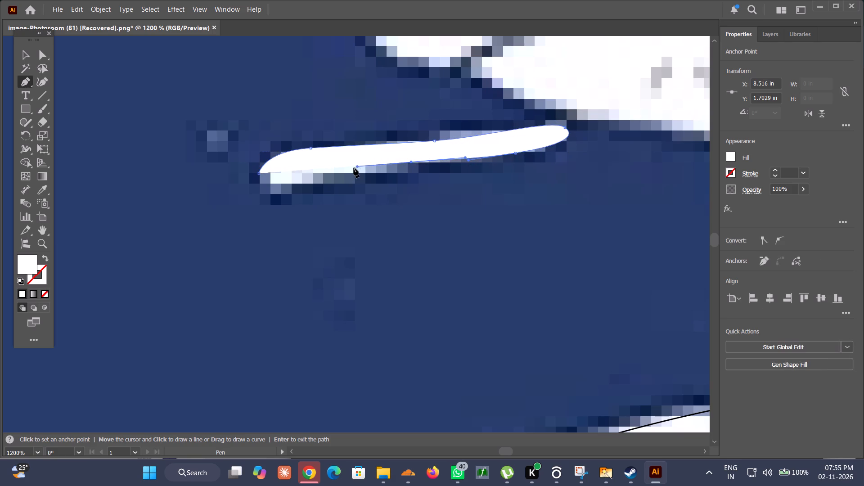
drag(276, 189, 260, 184)
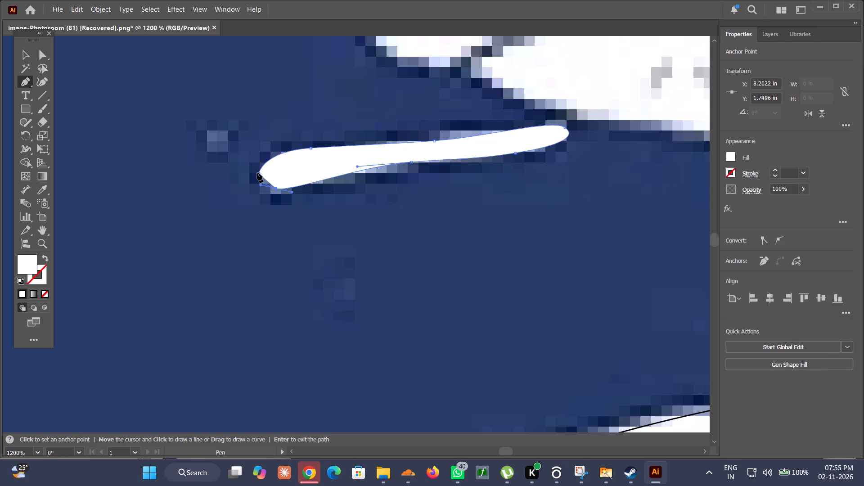
click(258, 173)
alt+scroll(270, 184, down, 4)
alt+scroll(274, 190, up, 7)
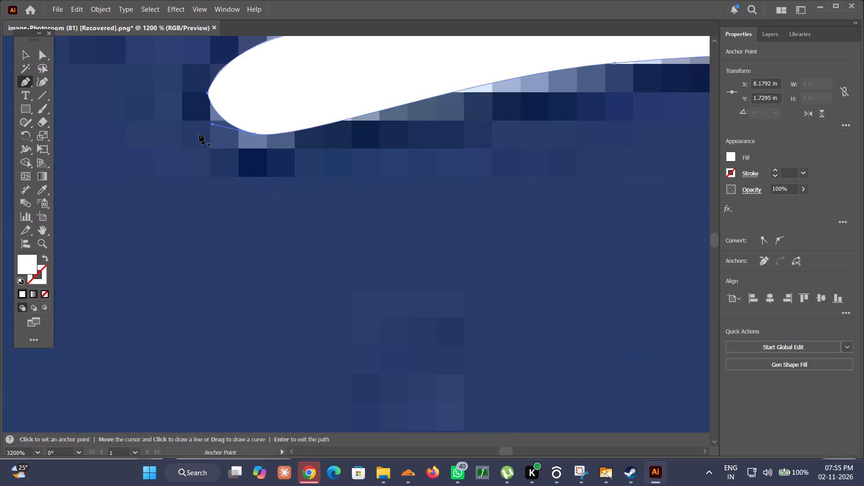
alt+scroll(197, 132, down, 7)
click(18, 56)
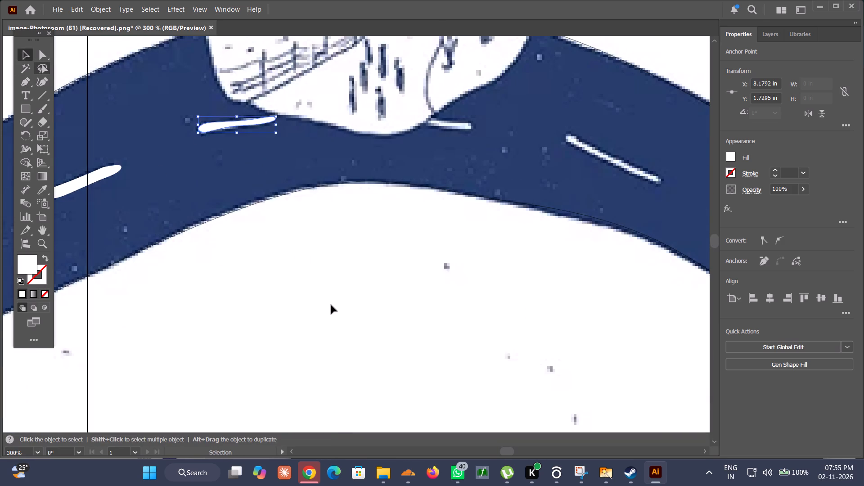
click(331, 305)
Review the whole road across the artwork, examining the traced dashes and those still left to trace.
alt+scroll(332, 306, down, 10)
scroll(271, 310, down, 1)
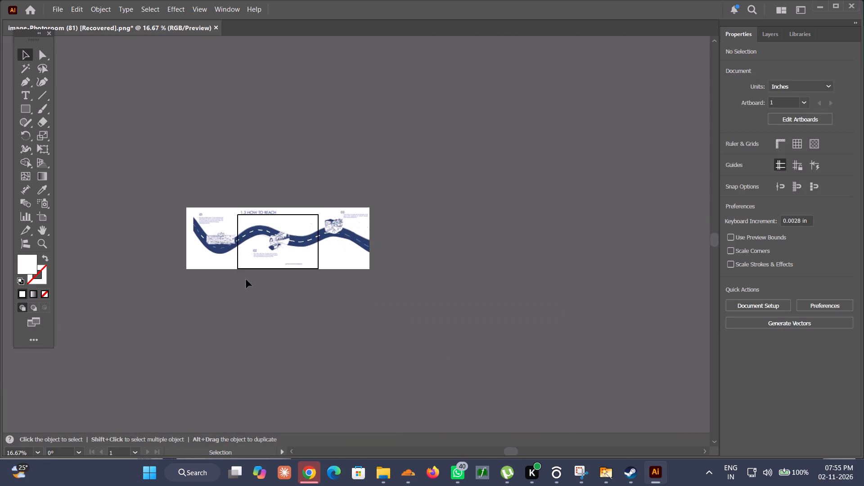
alt+scroll(215, 213, up, 3)
alt+scroll(450, 316, up, 2)
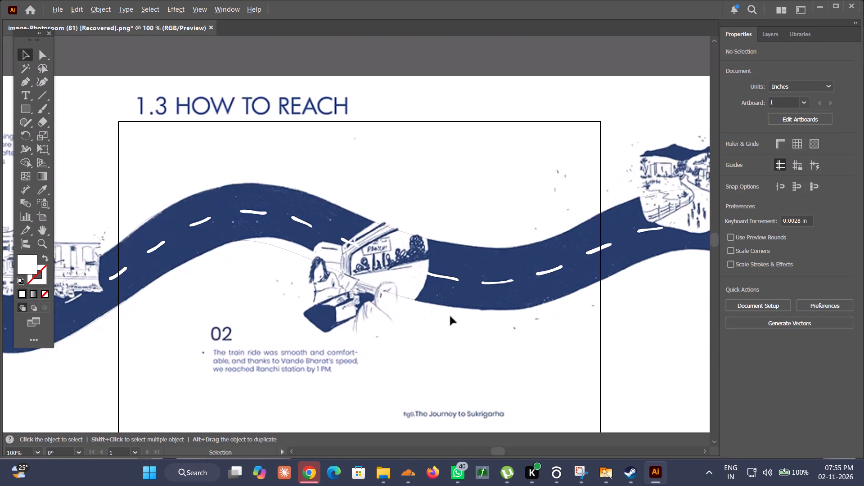
scroll(441, 314, left, 4)
alt+scroll(441, 314, down, 4)
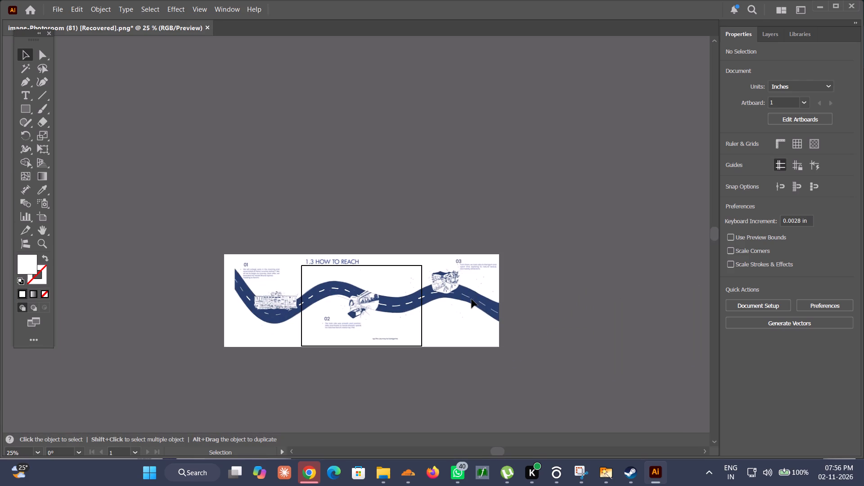
alt+scroll(471, 300, up, 7)
scroll(325, 236, up, 5)
alt+scroll(272, 258, down, 3)
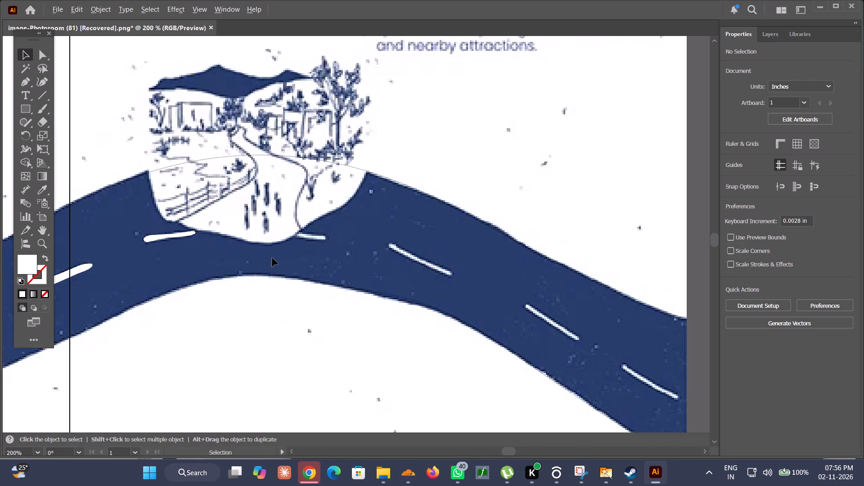
scroll(272, 258, right, 3)
alt+scroll(272, 258, down, 3)
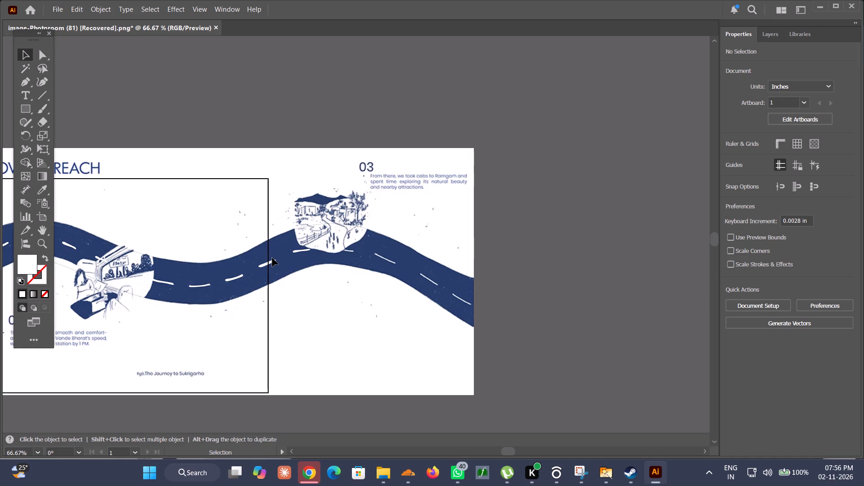
scroll(272, 258, right, 2)
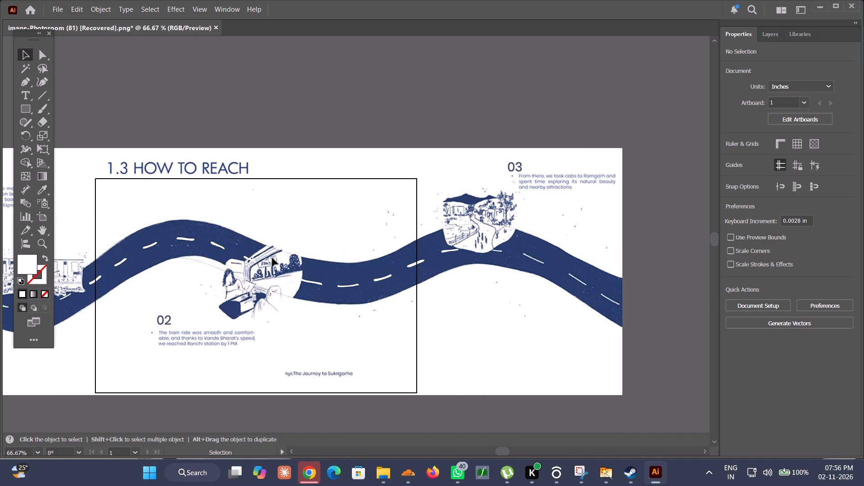
Start the eighteenth dash, touching the village illustration's lower-right edge, at its right tip and curve the outline onto its upper edge.
alt+scroll(499, 229, up, 3)
alt+scroll(558, 307, up, 3)
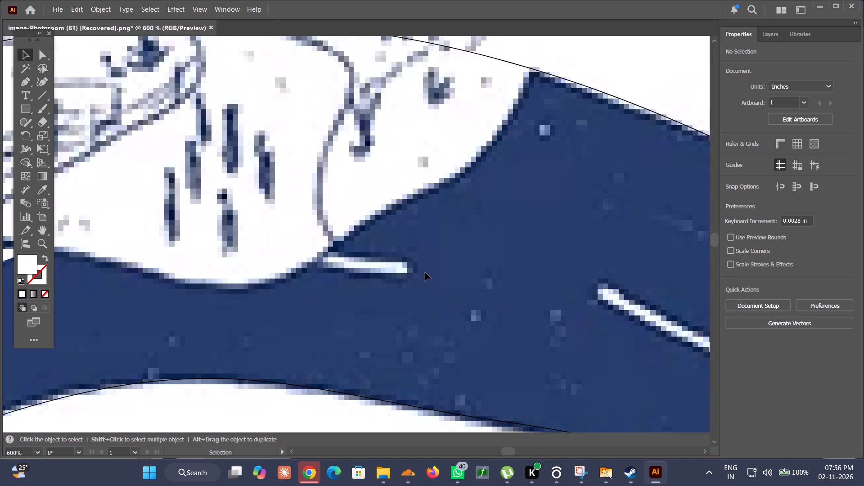
key(p)
alt+scroll(409, 270, up, 4)
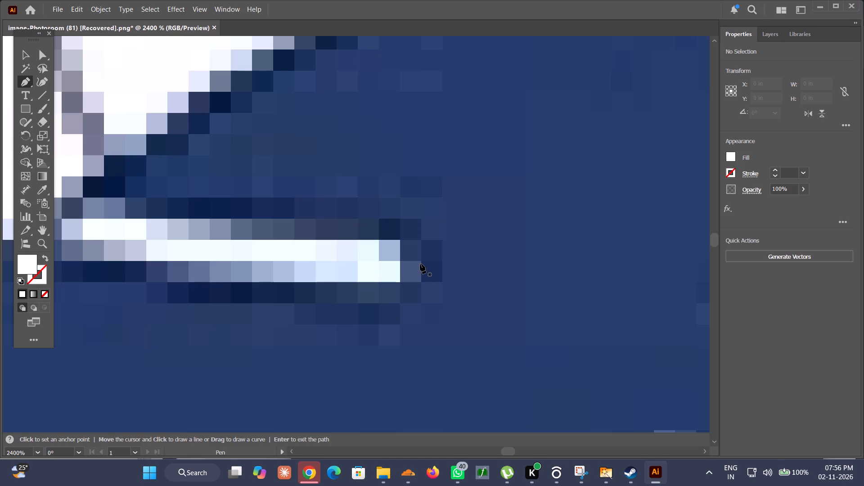
click(421, 264)
drag(390, 237, 341, 228)
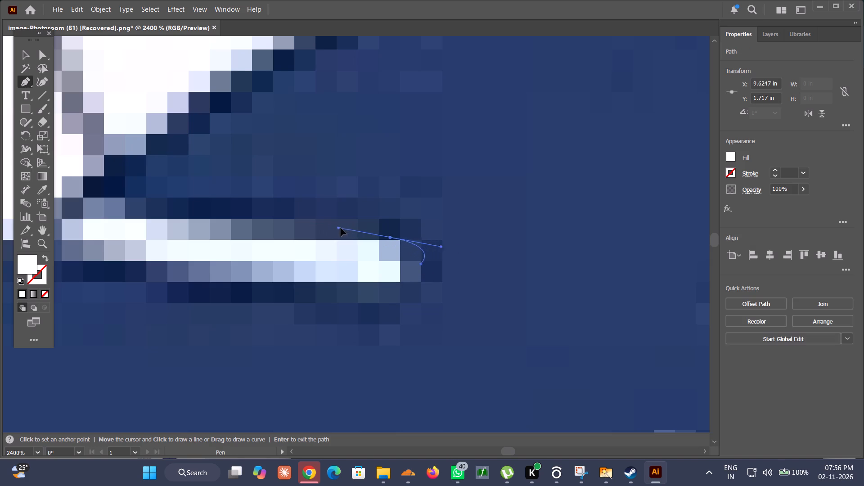
drag(341, 228, 345, 229)
key(ctrl+z)
ctrl+right_click(345, 229)
click(319, 242)
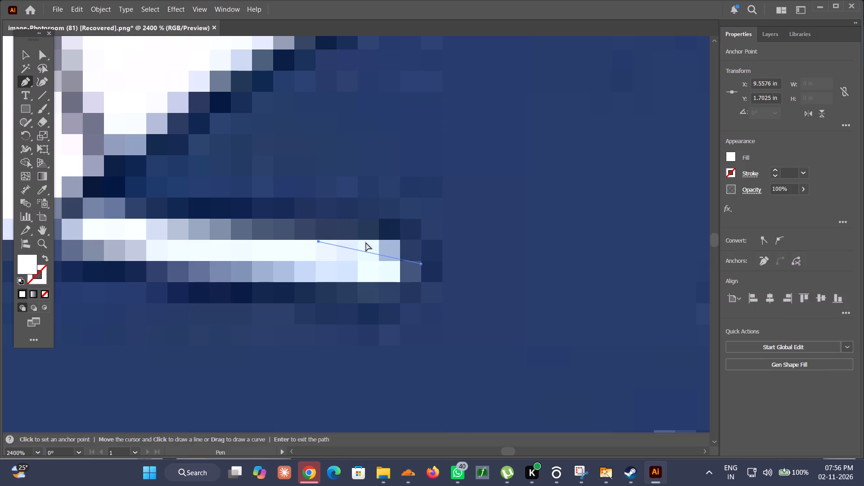
key(ctrl+z)
drag(369, 238, 315, 234)
Extend the eighteenth dash's upper edge over the village illustration and round off its left end.
scroll(314, 235, right, 3)
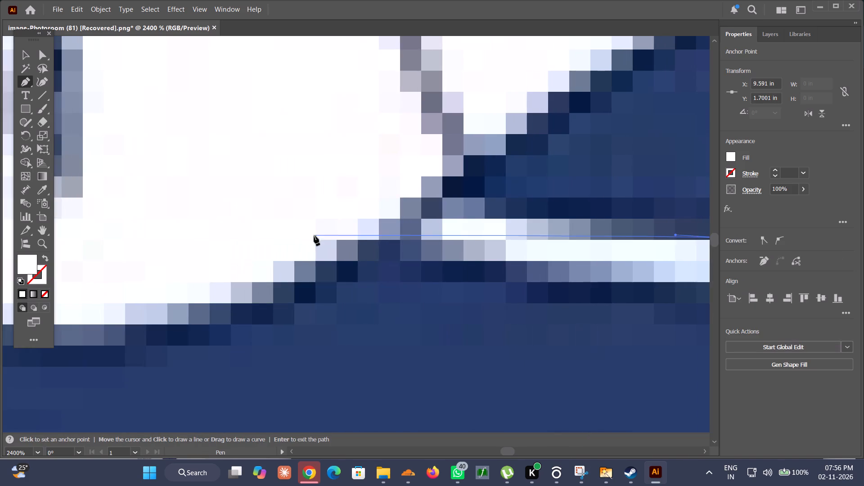
alt+scroll(427, 229, down, 4)
alt+scroll(446, 225, up, 2)
drag(392, 207, 298, 183)
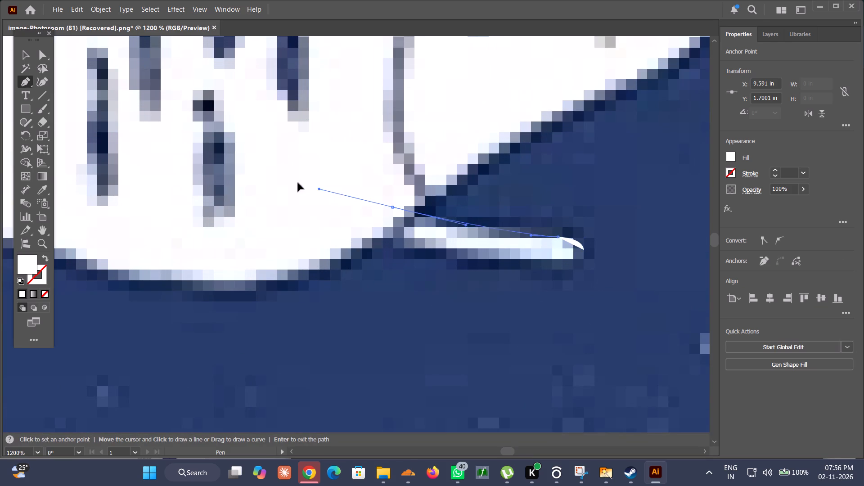
drag(298, 183, 278, 176)
drag(261, 180, 245, 189)
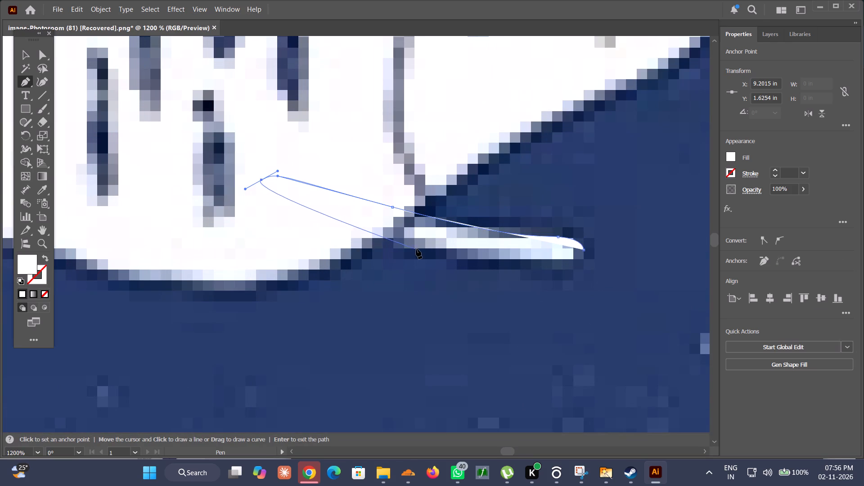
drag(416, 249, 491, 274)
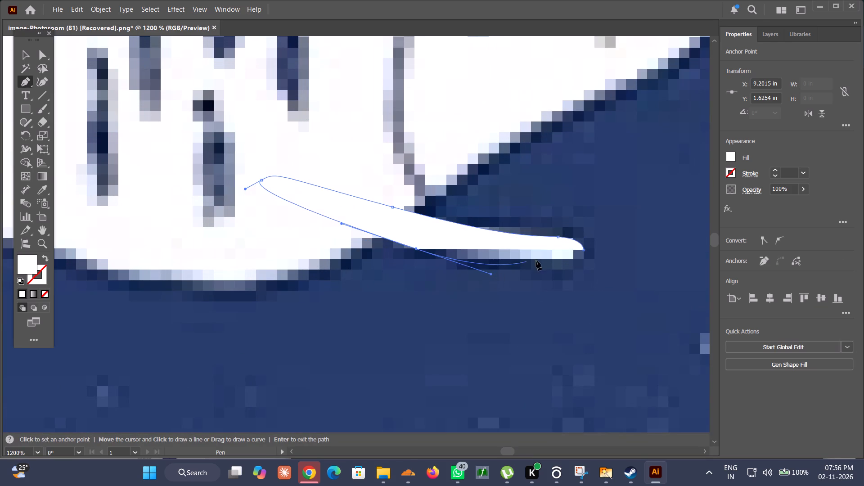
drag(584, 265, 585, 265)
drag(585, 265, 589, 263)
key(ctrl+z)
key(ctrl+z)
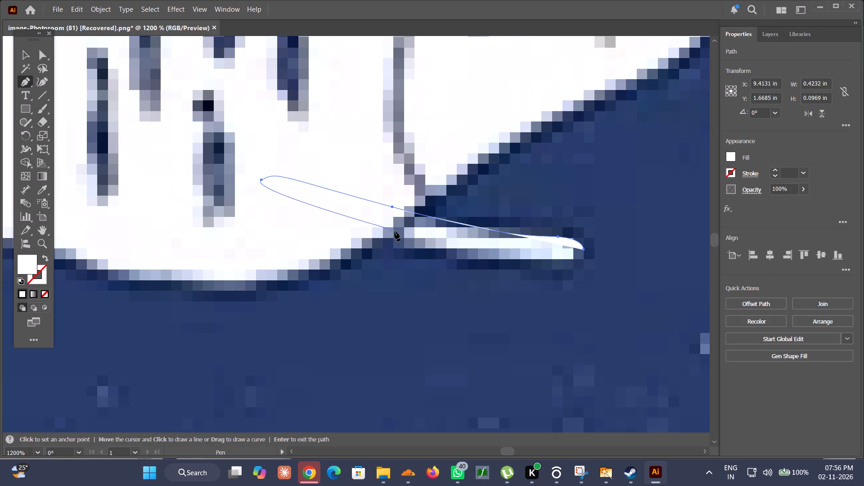
Trace the eighteenth dash's lower edge back around its right end, close the white shape at the right tip and deselect it.
drag(445, 252, 521, 266)
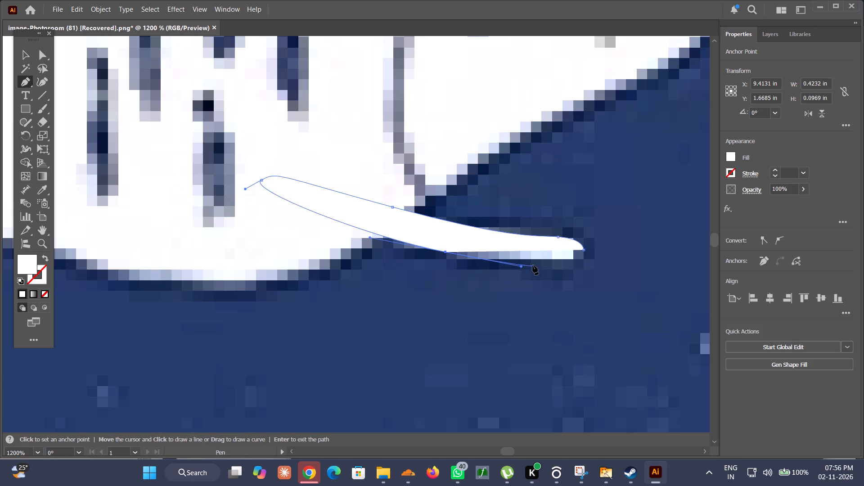
drag(554, 264, 574, 262)
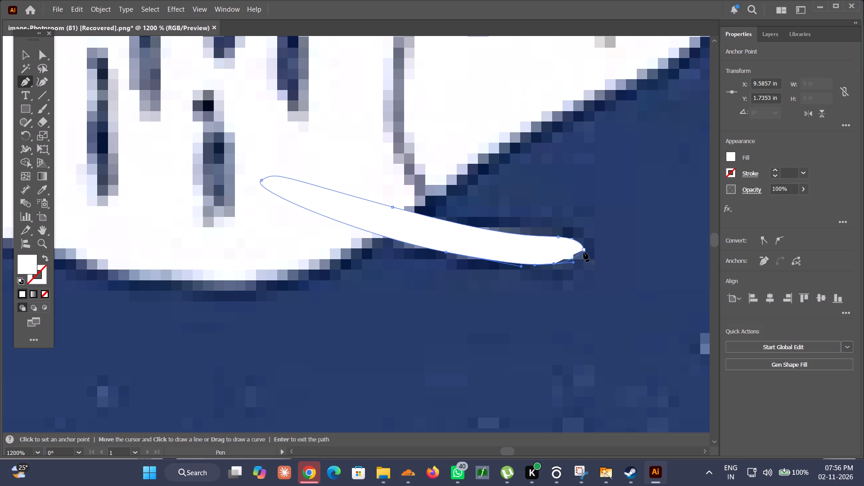
alt+scroll(583, 259, up, 5)
drag(585, 254, 588, 249)
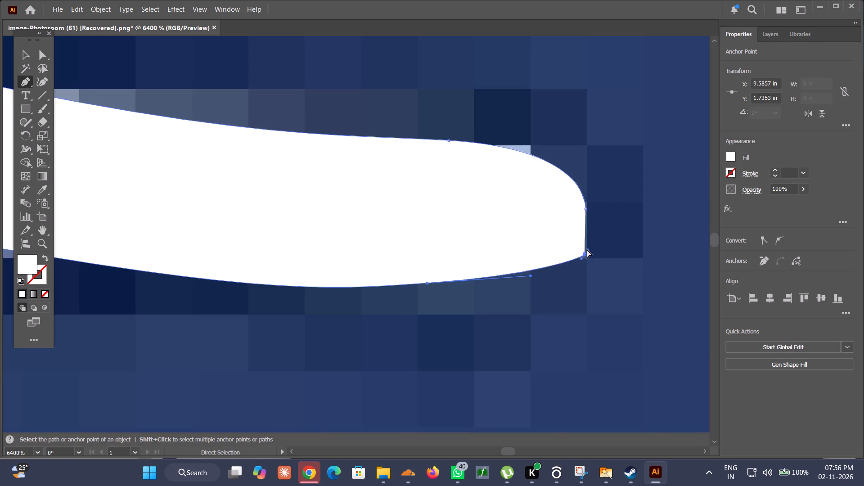
key(ctrl+z)
drag(570, 250, 581, 246)
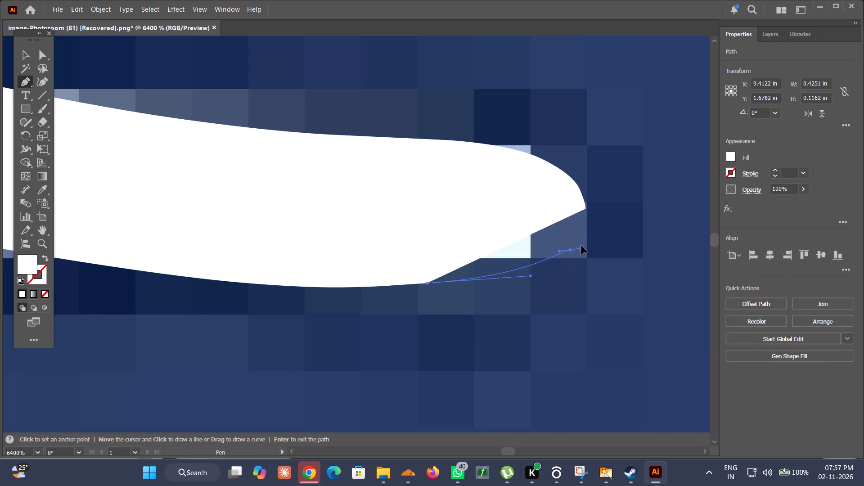
drag(581, 246, 585, 243)
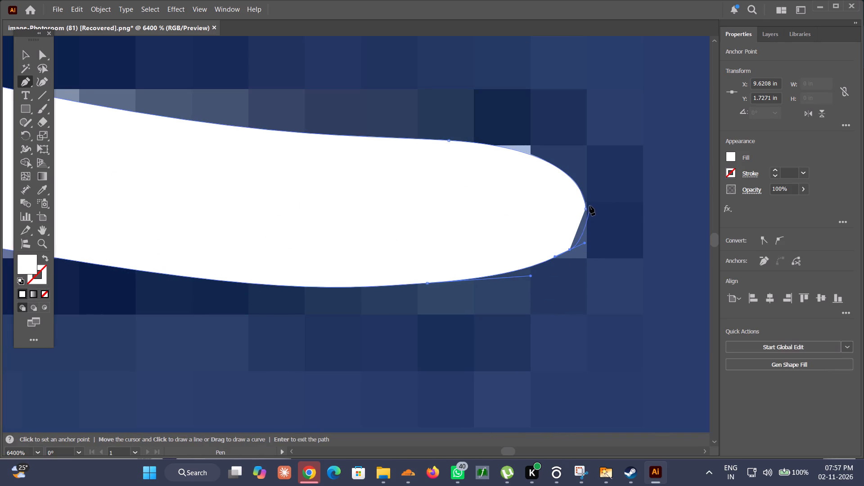
click(587, 209)
alt+scroll(584, 211, down, 5)
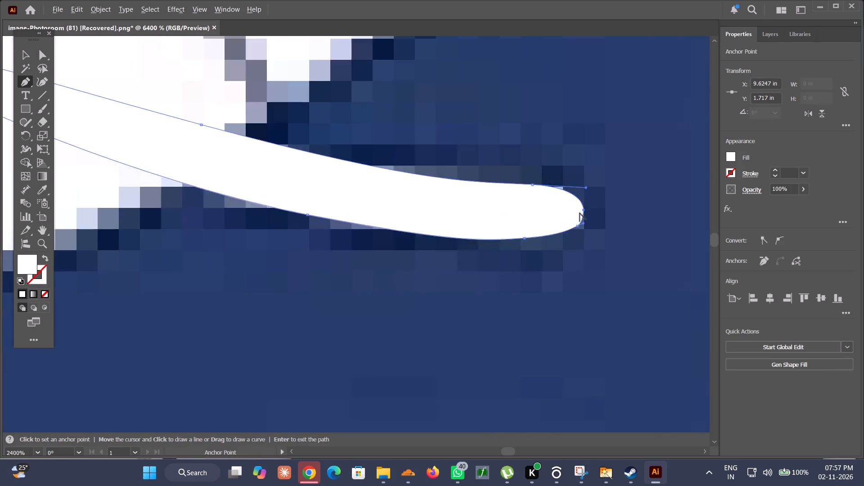
alt+scroll(580, 213, down, 6)
scroll(490, 296, left, 4)
click(24, 45)
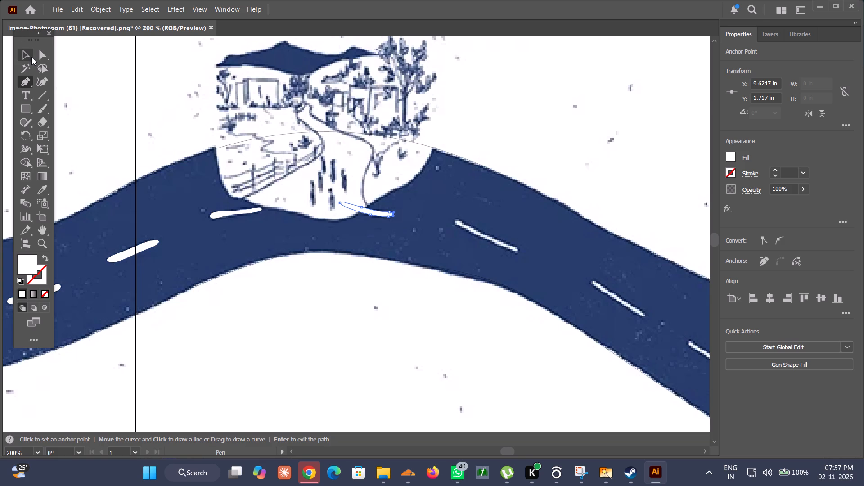
click(31, 57)
drag(256, 293, 261, 306)
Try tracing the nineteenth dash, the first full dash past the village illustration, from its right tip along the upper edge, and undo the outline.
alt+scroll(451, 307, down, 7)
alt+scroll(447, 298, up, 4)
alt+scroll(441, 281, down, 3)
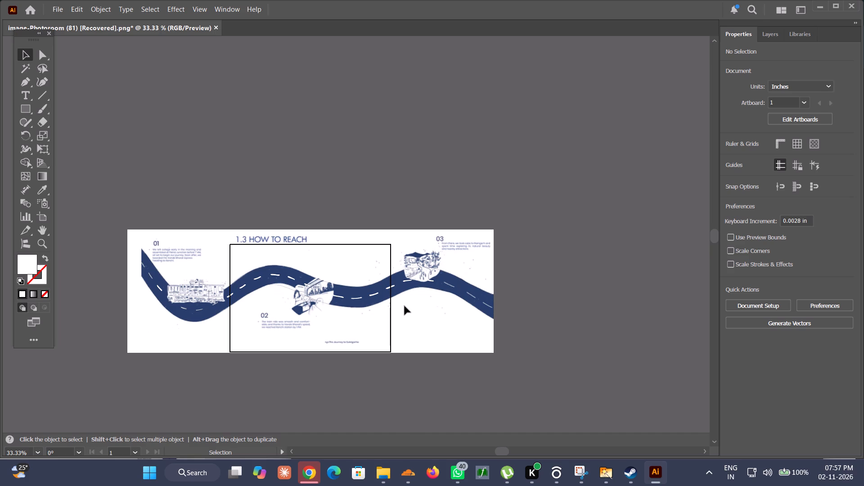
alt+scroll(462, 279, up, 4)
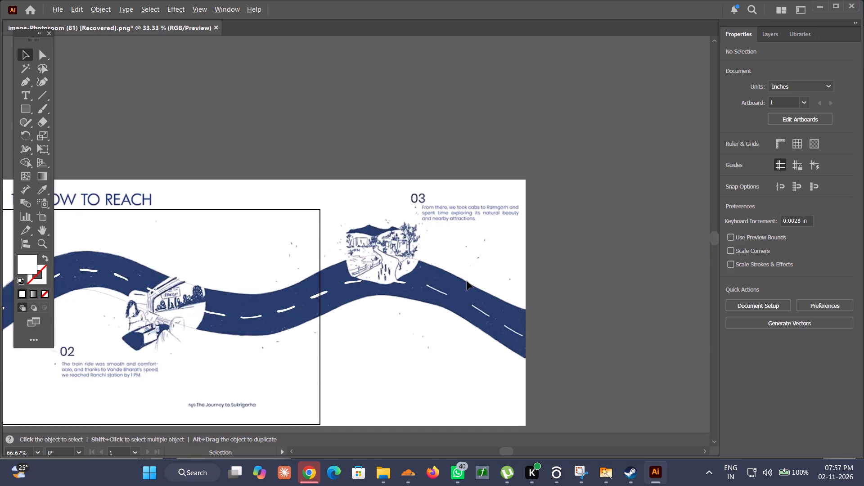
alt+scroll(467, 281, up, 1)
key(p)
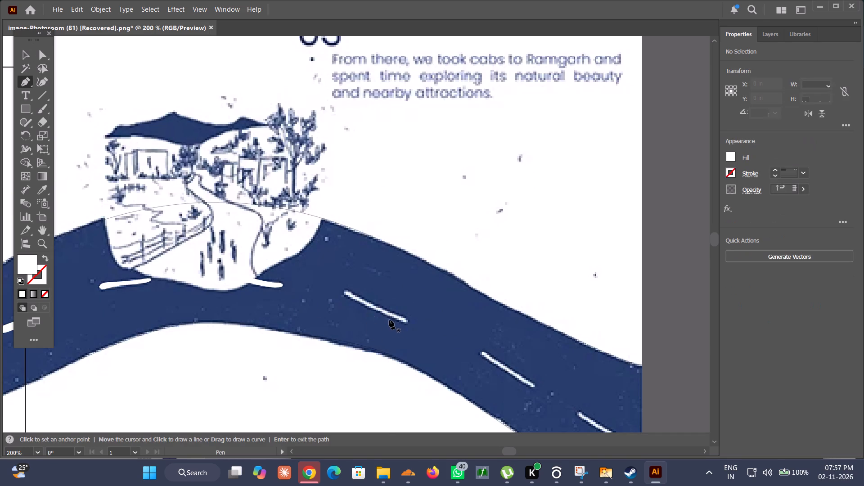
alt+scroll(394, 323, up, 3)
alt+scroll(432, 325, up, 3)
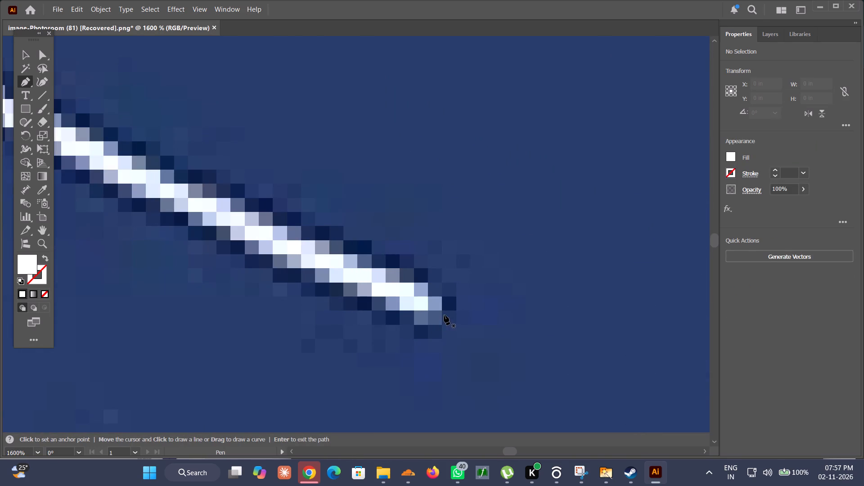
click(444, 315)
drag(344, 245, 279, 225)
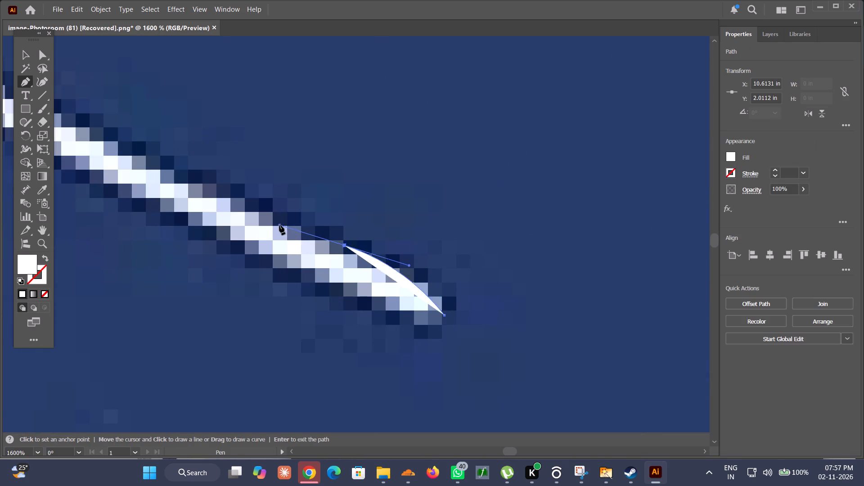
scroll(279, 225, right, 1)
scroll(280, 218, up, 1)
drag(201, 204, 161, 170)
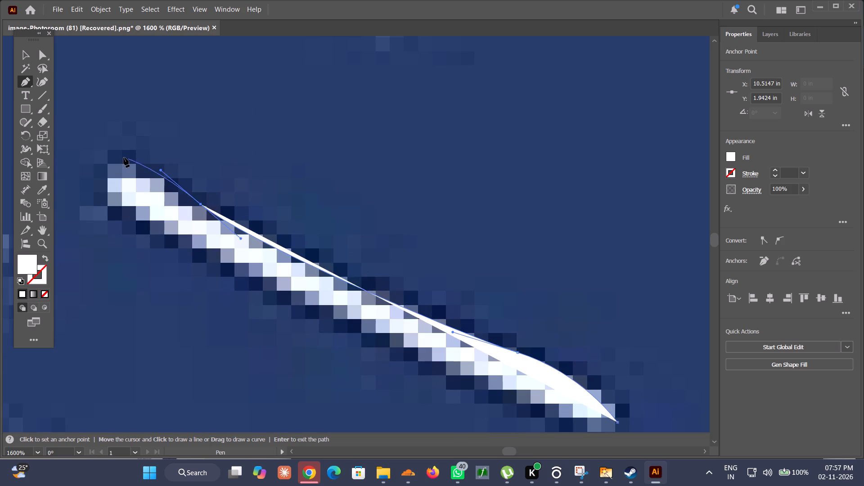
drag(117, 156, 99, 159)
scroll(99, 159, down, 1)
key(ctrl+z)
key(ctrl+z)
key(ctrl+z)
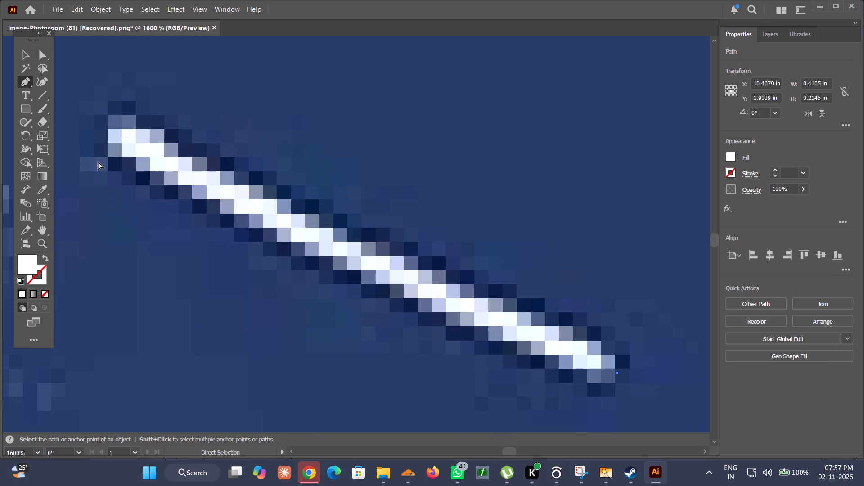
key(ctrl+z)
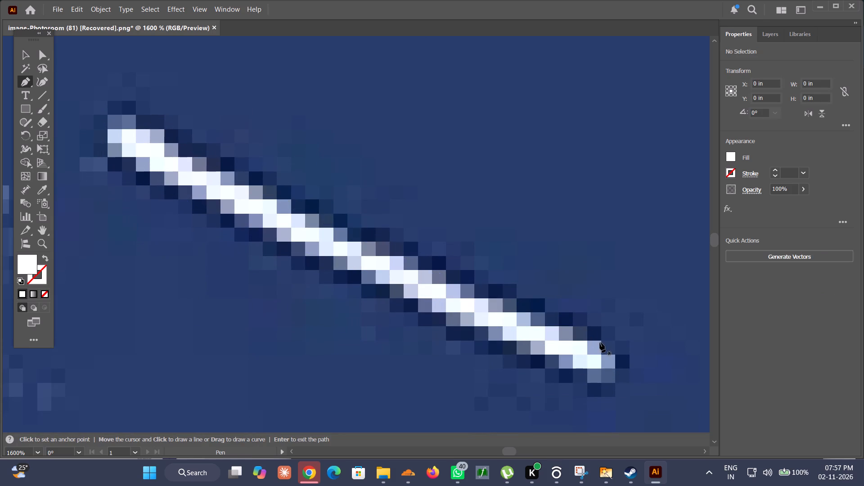
Trace the nineteenth dash counterclockwise from its upper edge near the right end, around both rounded ends, and close the white shape.
click(616, 348)
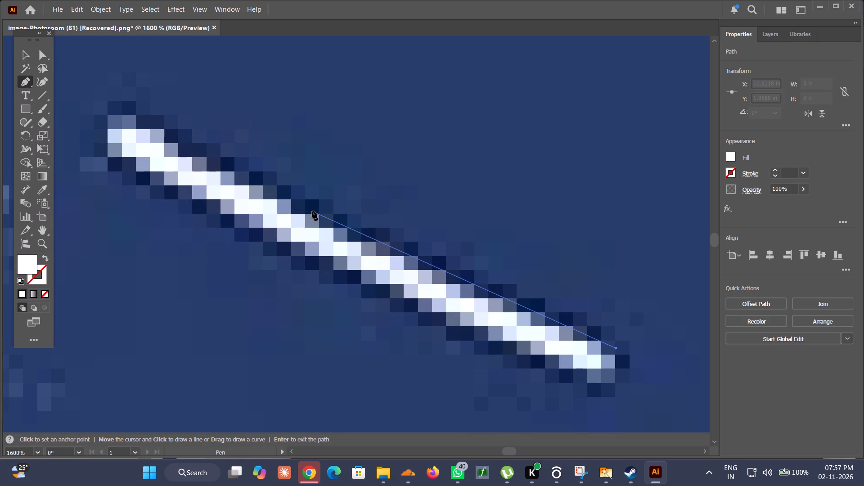
drag(312, 211, 167, 131)
drag(115, 112, 94, 114)
drag(146, 180, 204, 214)
drag(468, 328, 527, 365)
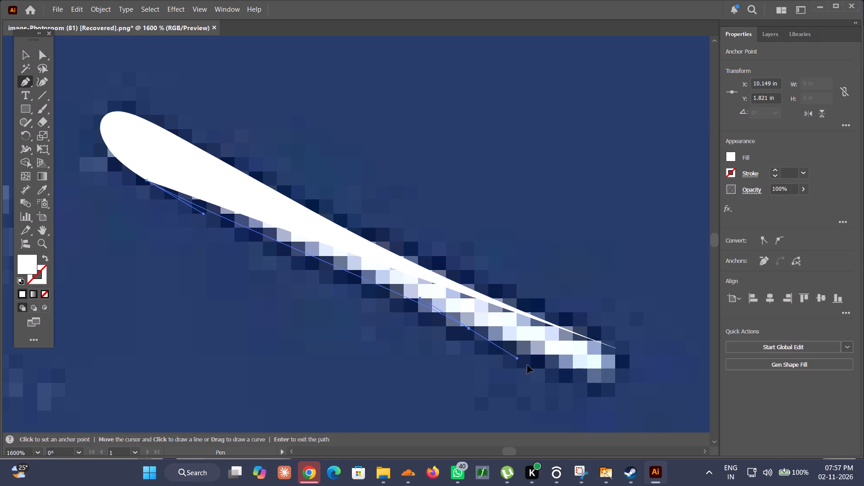
drag(527, 365, 554, 377)
drag(625, 394, 652, 391)
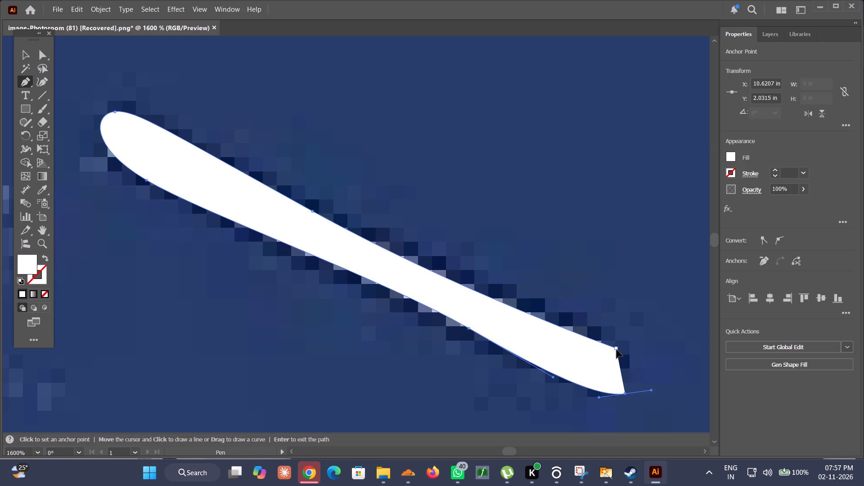
click(616, 350)
Start the twentieth dash, second to last on the road, on its upper edge near the right end and trace to its rounded left end.
alt+scroll(625, 351, down, 7)
scroll(637, 369, left, 3)
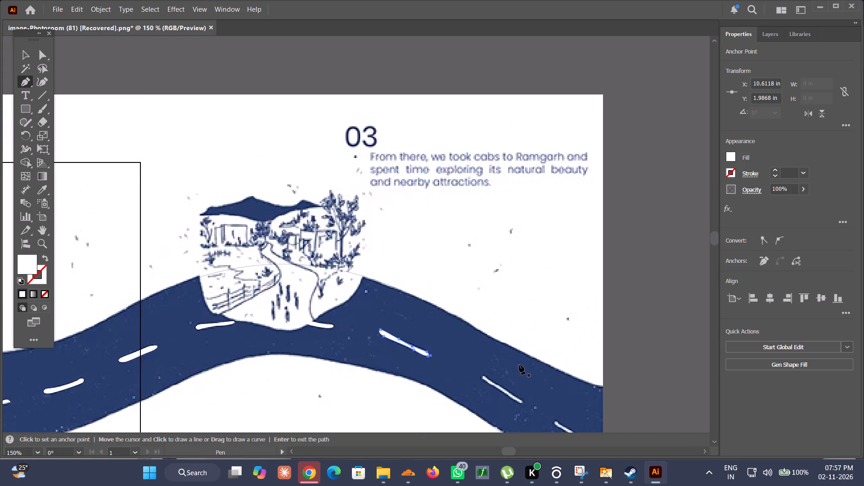
scroll(494, 338, down, 10)
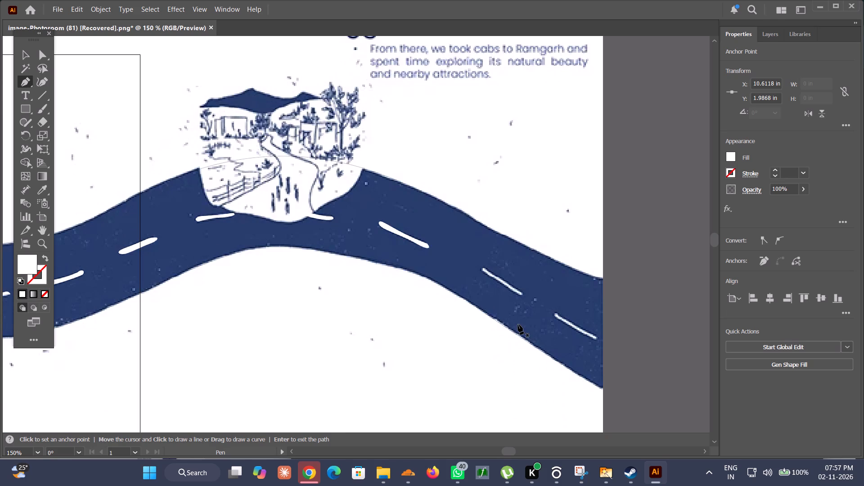
alt+scroll(509, 323, up, 4)
scroll(586, 306, up, 12)
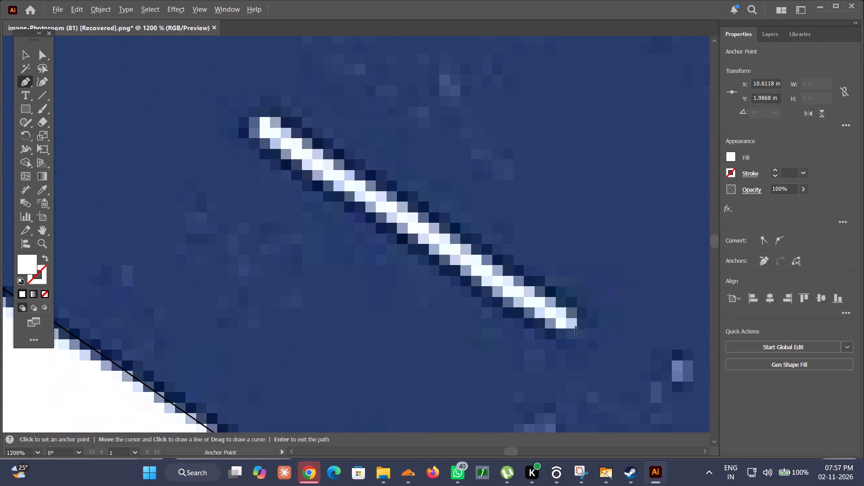
click(576, 328)
key(ctrl+z)
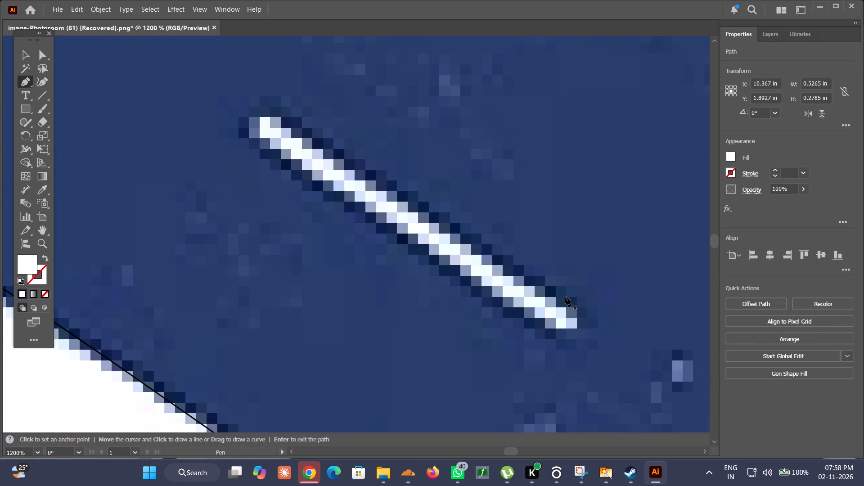
click(559, 295)
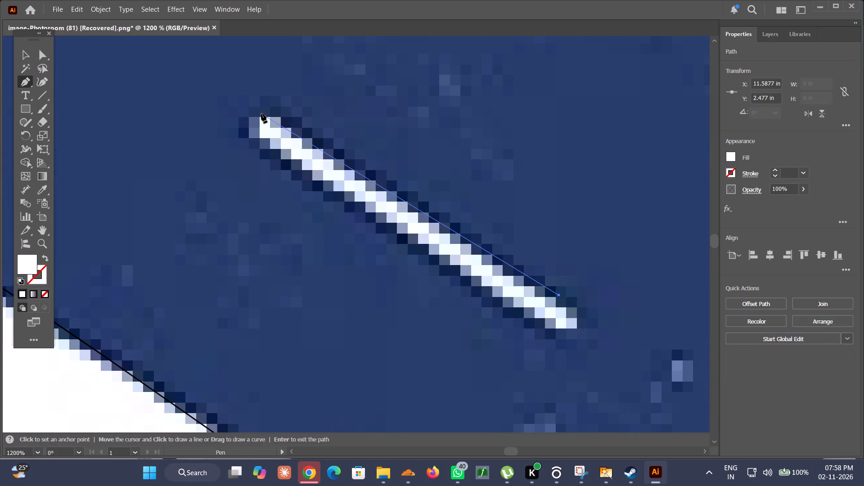
drag(268, 117, 255, 117)
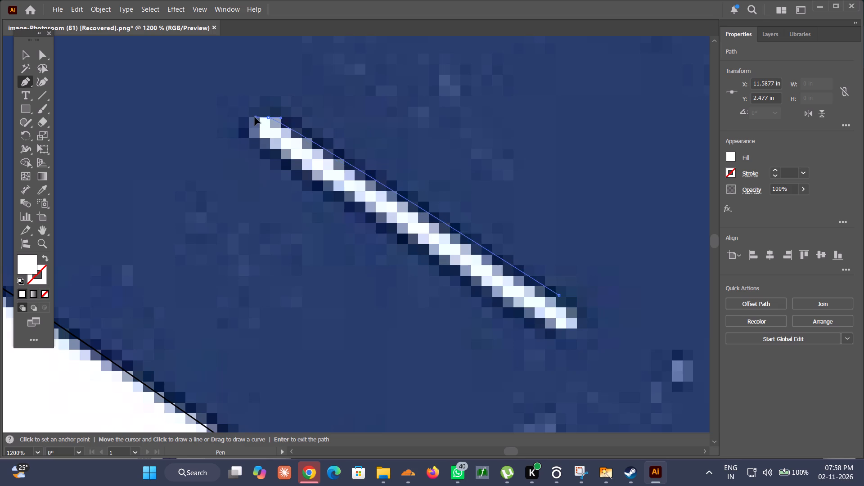
drag(255, 117, 240, 119)
Trace the twentieth dash's lower edge back around its right end and close the white shape at the starting point.
drag(295, 169, 344, 194)
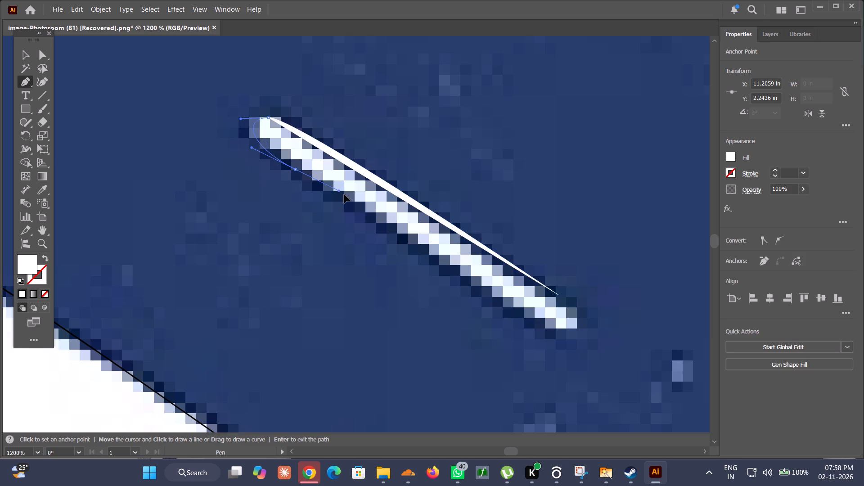
drag(344, 194, 353, 202)
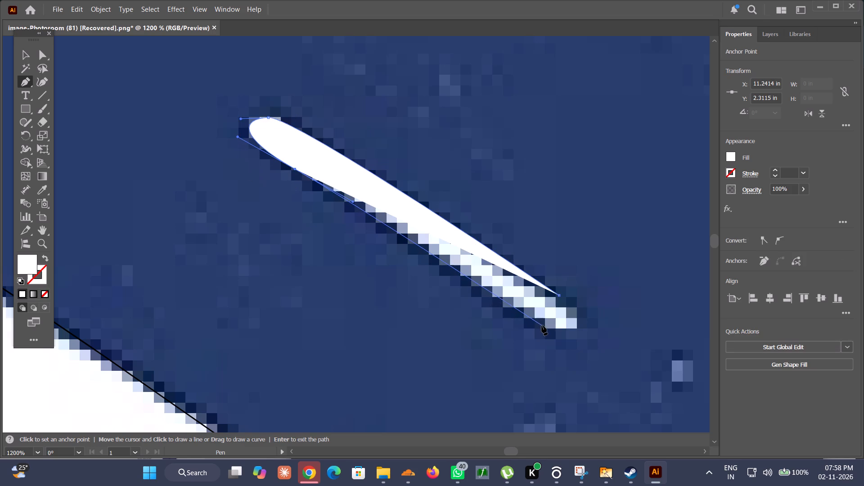
drag(547, 323, 574, 335)
drag(583, 317, 580, 310)
click(558, 296)
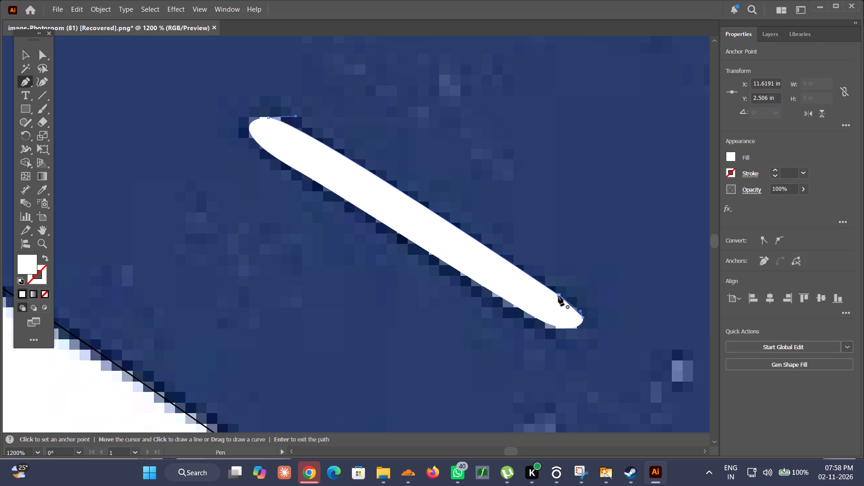
alt+scroll(556, 298, down, 8)
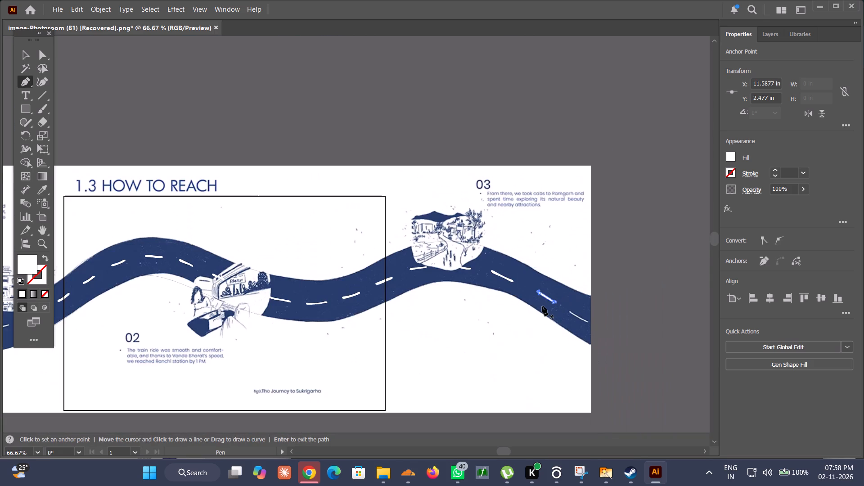
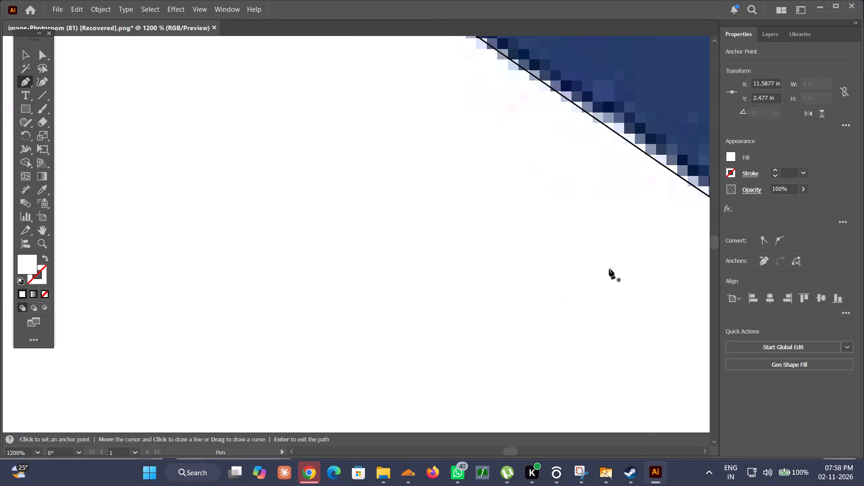
Start the last dash at the road's end on its upper edge near the right tip and trace around its rounded left end.
alt+scroll(610, 269, down, 7)
scroll(619, 270, left, 3)
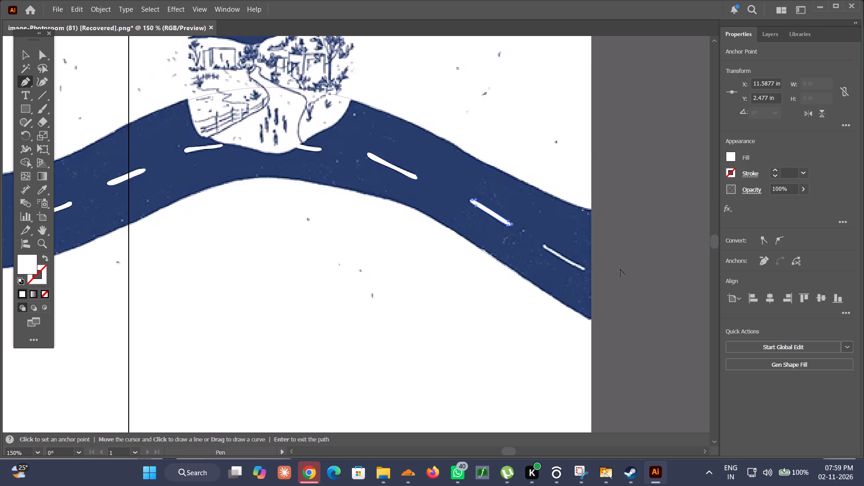
alt+click(620, 269)
alt+scroll(621, 269, up, 4)
key(p)
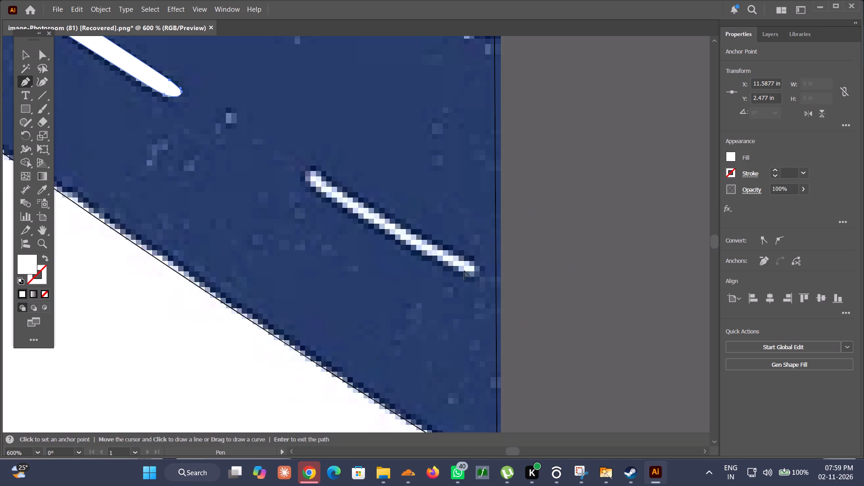
alt+scroll(464, 271, up, 3)
click(486, 244)
scroll(481, 244, right, 2)
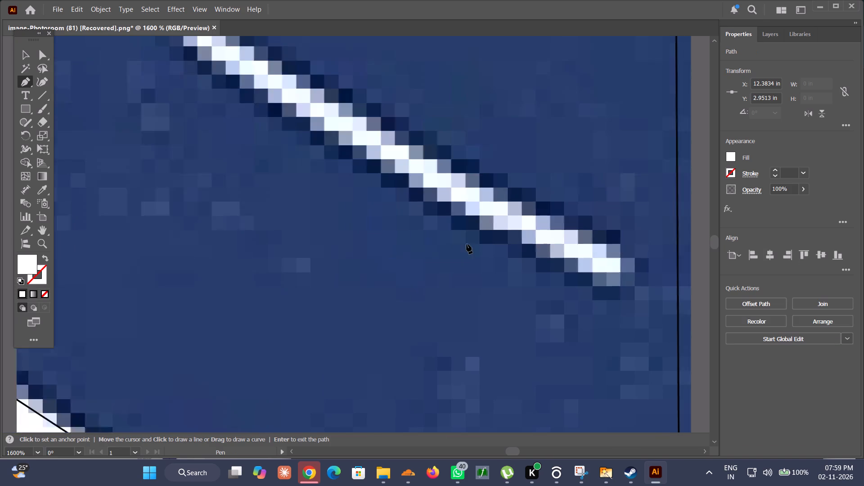
scroll(467, 244, right, 1)
scroll(506, 198, up, 1)
drag(454, 204, 341, 133)
drag(288, 90, 260, 98)
drag(326, 170, 385, 202)
Trace the last dash's lower edge back around its right end, close the white shape at the starting point and deselect it.
scroll(385, 202, left, 1)
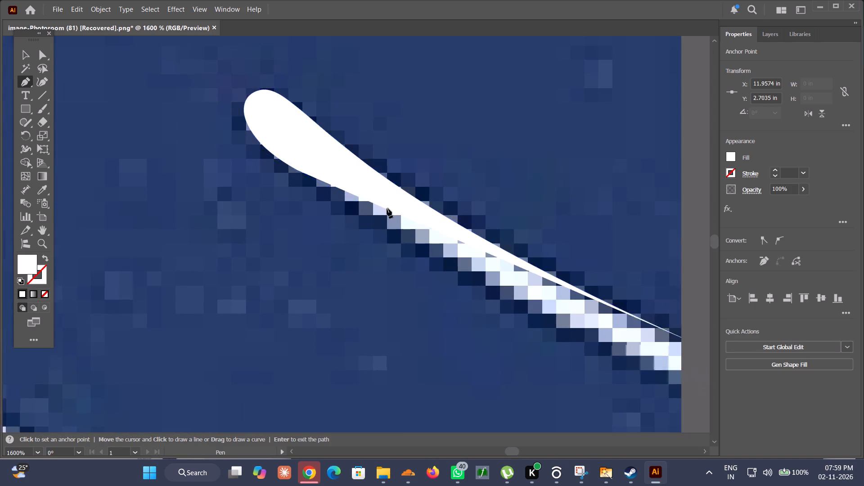
scroll(387, 208, left, 1)
scroll(401, 301, left, 1)
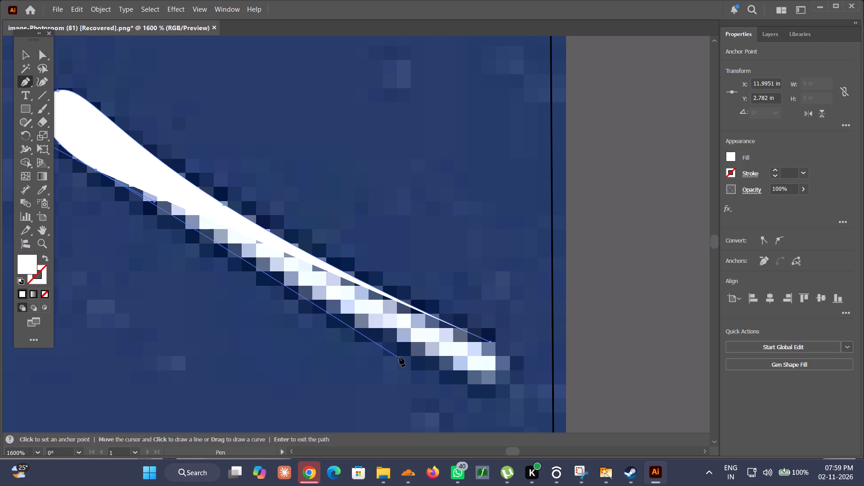
drag(419, 362, 476, 395)
drag(504, 374, 510, 360)
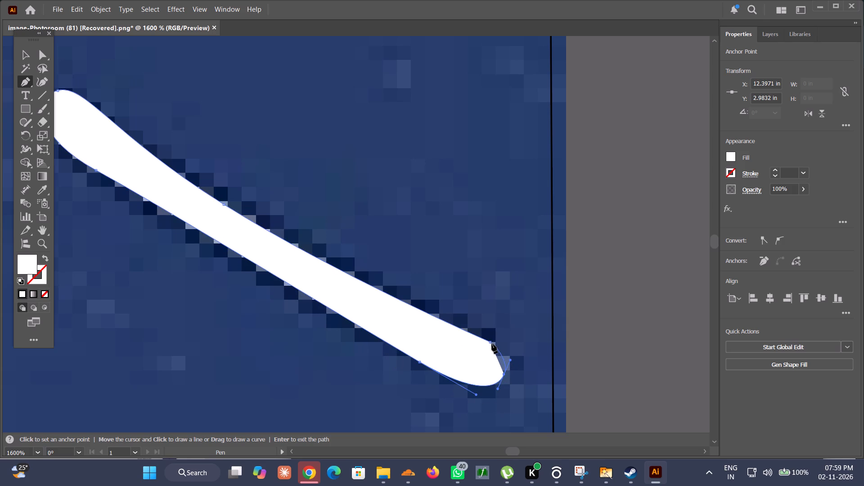
click(490, 341)
click(27, 45)
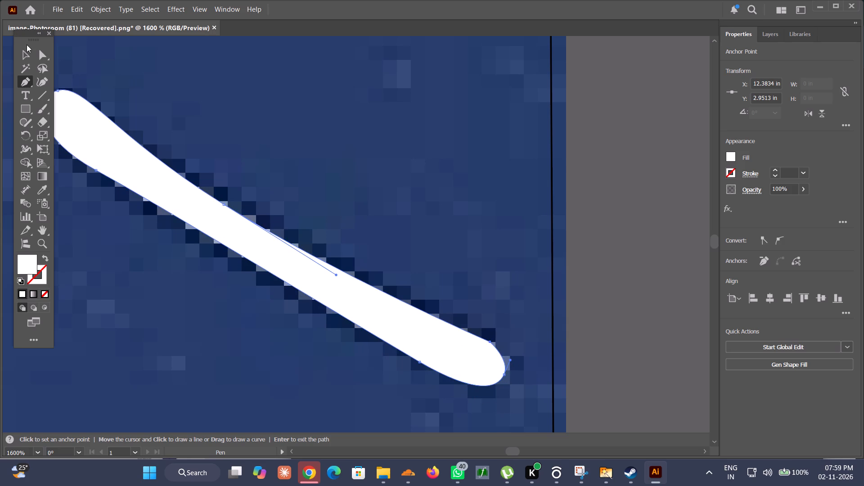
click(24, 48)
click(591, 169)
Fill the traced road outline with the navy blue sampled from the reference image's road and deselect it.
alt+scroll(590, 172, down, 8)
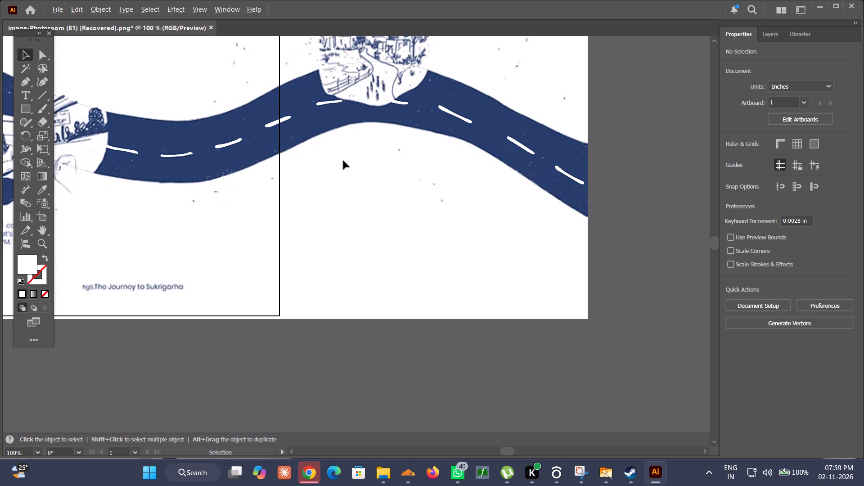
scroll(343, 161, right, 7)
scroll(343, 161, up, 1)
scroll(343, 161, right, 4)
scroll(343, 161, left, 3)
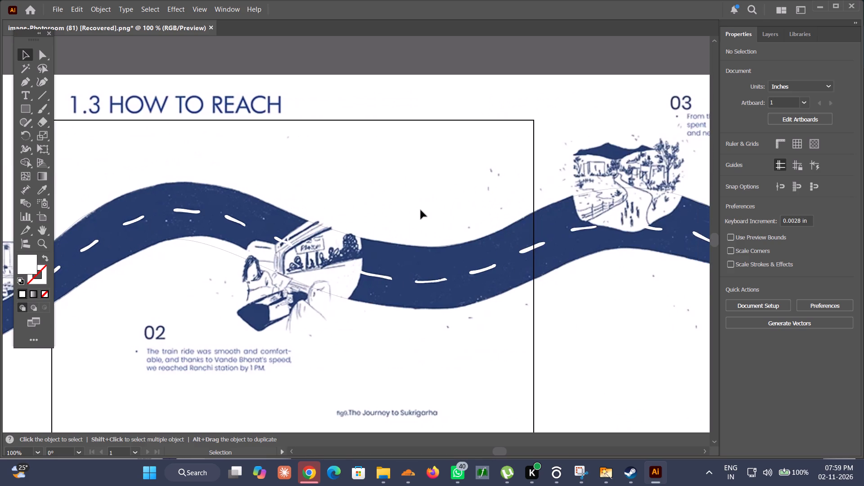
drag(427, 226, 425, 258)
key(i)
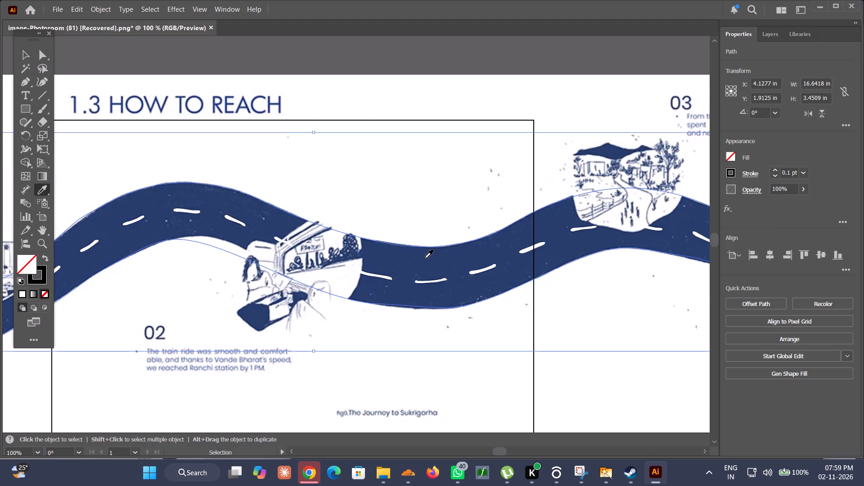
click(425, 258)
click(18, 49)
click(344, 187)
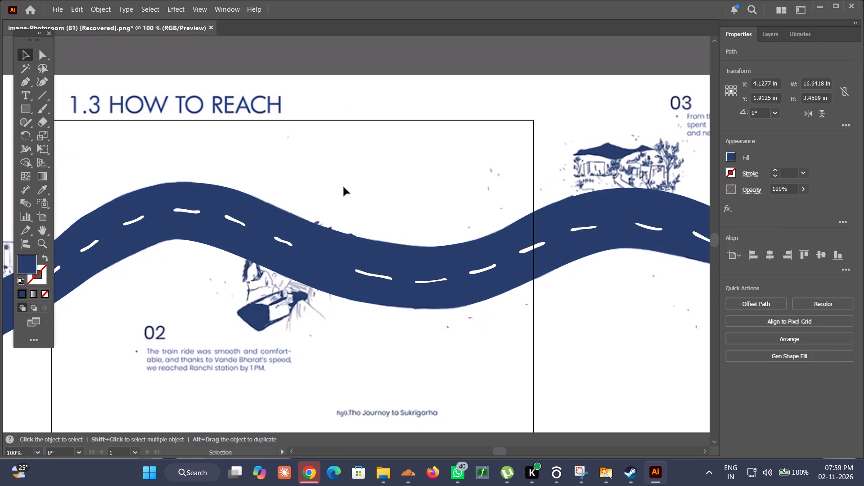
Select the first five lane dashes without the road shape and fill them with white sampled from the page background.
alt+scroll(344, 187, down, 5)
alt+scroll(342, 188, up, 5)
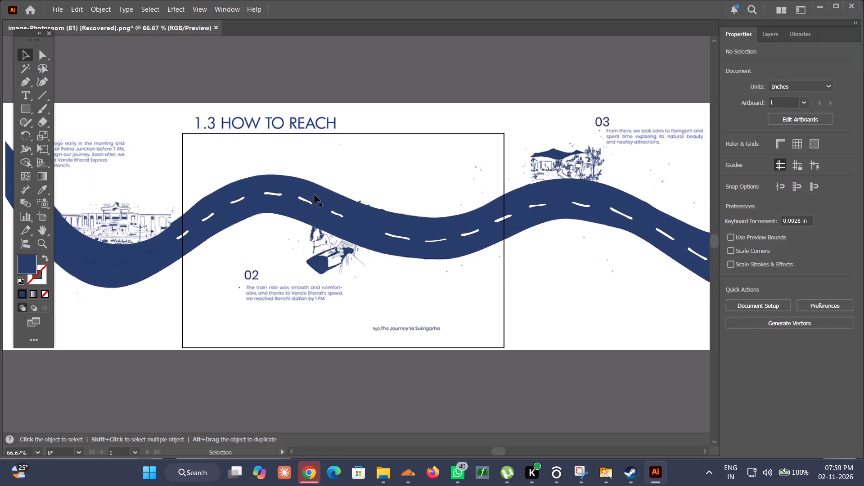
scroll(315, 195, down, 1)
scroll(314, 195, right, 3)
drag(152, 116, 189, 149)
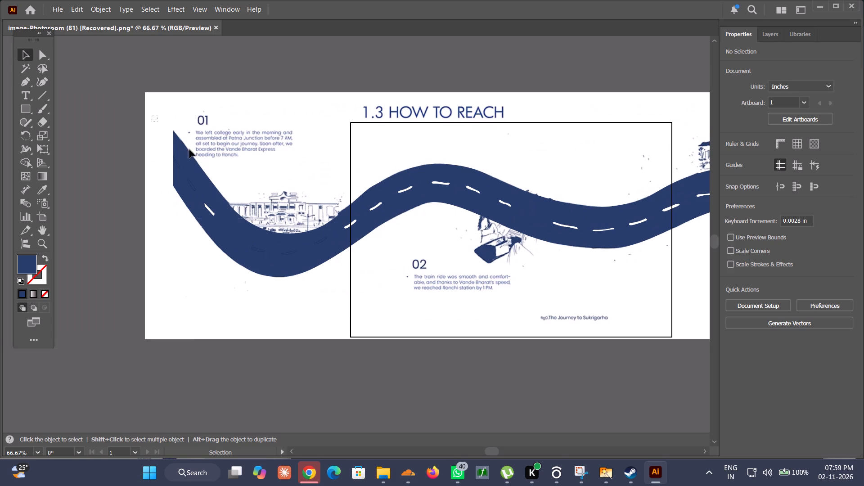
drag(189, 149, 303, 272)
shift+click(324, 247)
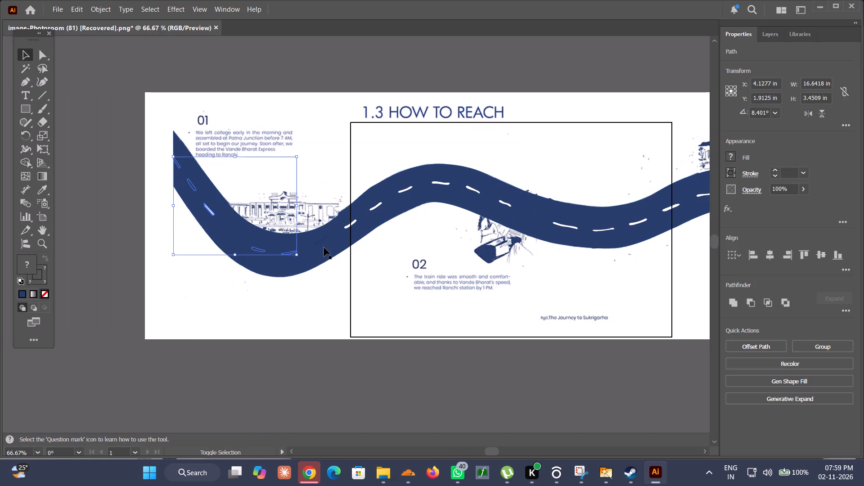
key(i)
click(323, 275)
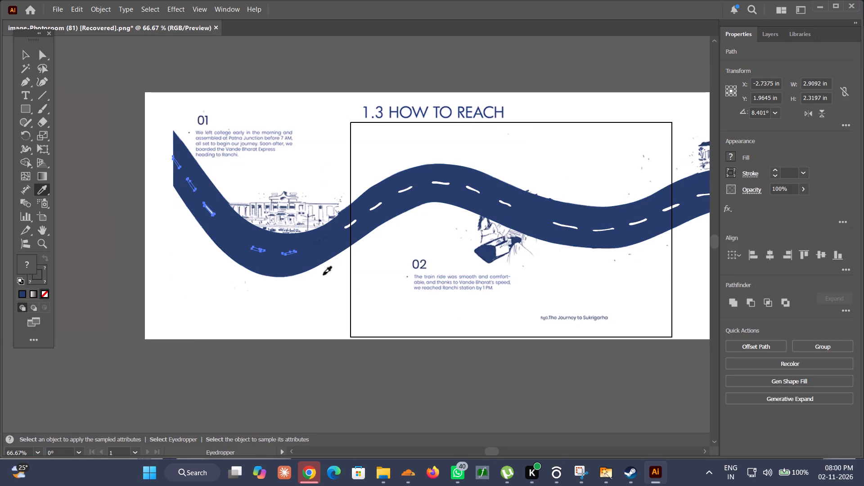
Select the first ten lane dashes without the road shape and fill them with sampled white, covering the unfilled sixth dash.
click(28, 52)
click(118, 56)
drag(70, 54, 441, 364)
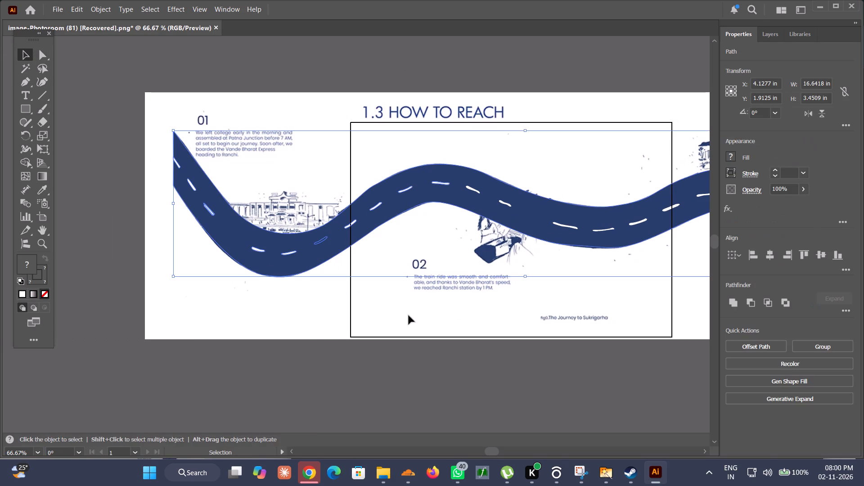
shift+click(253, 290)
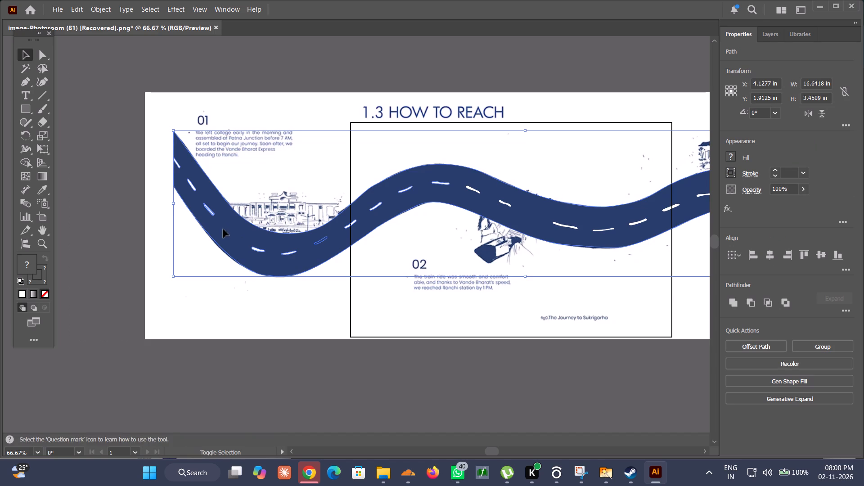
shift+click(223, 229)
key(i)
click(287, 333)
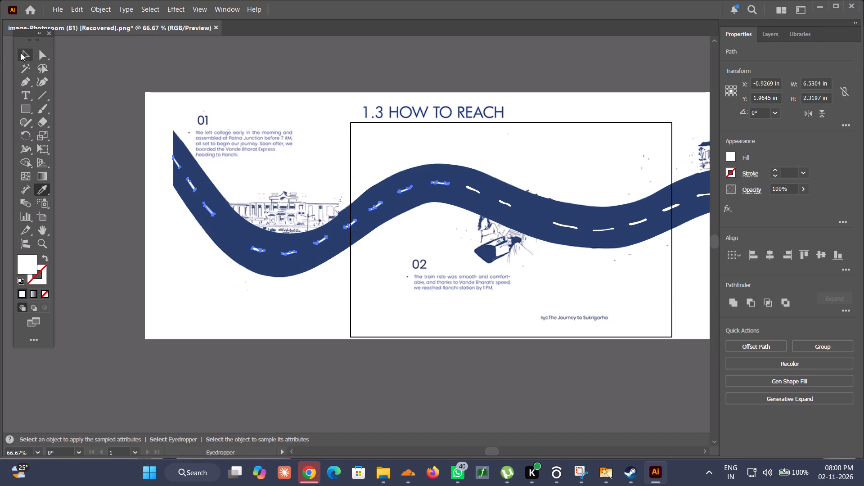
click(21, 49)
click(256, 112)
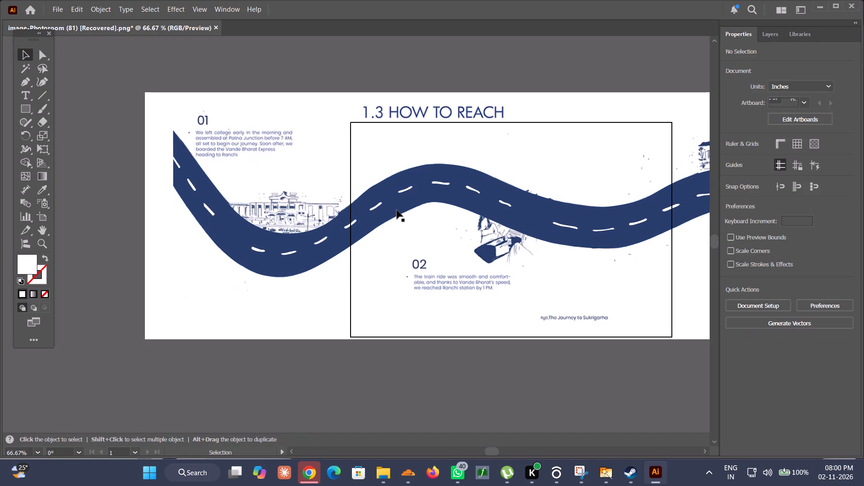
Move the seventeenth dash, before the village crest, into the gap above the train illustration and rotate it about 30 degrees clockwise along the road.
scroll(509, 204, left, 3)
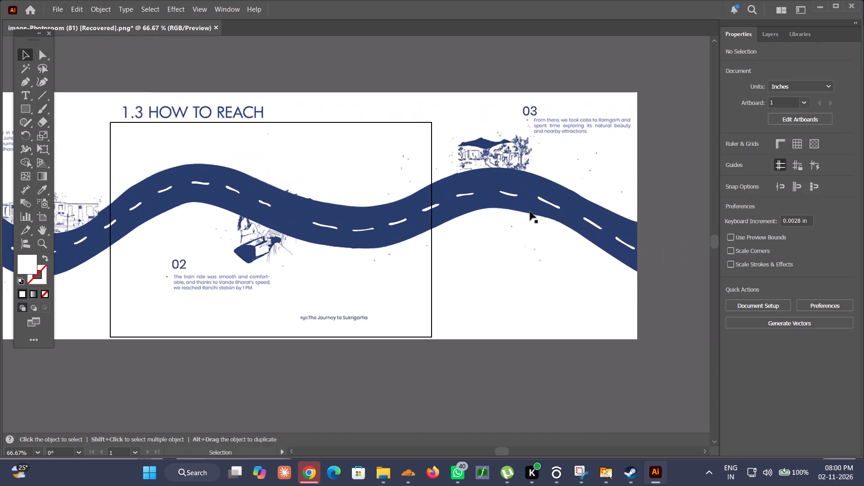
click(461, 195)
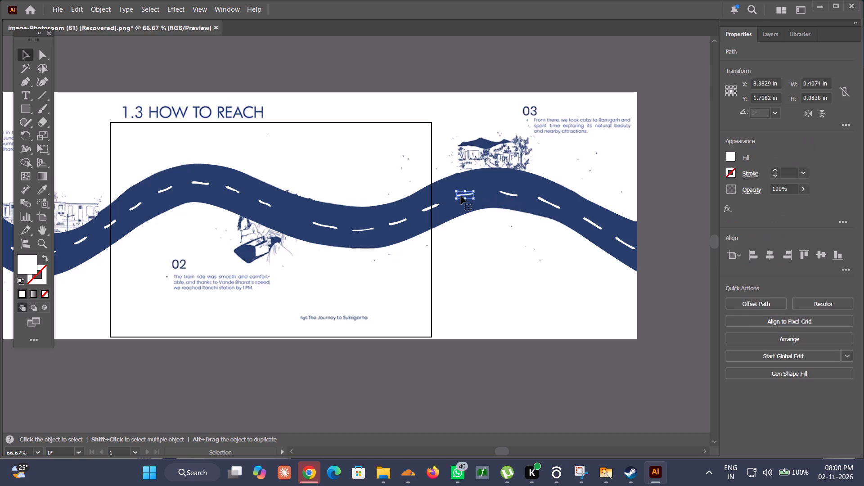
drag(461, 196, 289, 214)
scroll(288, 214, up, 10)
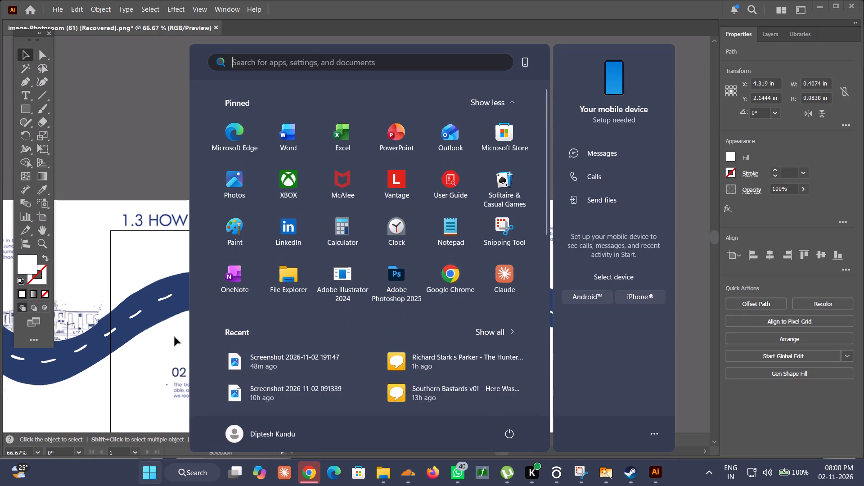
alt+scroll(269, 323, up, 2)
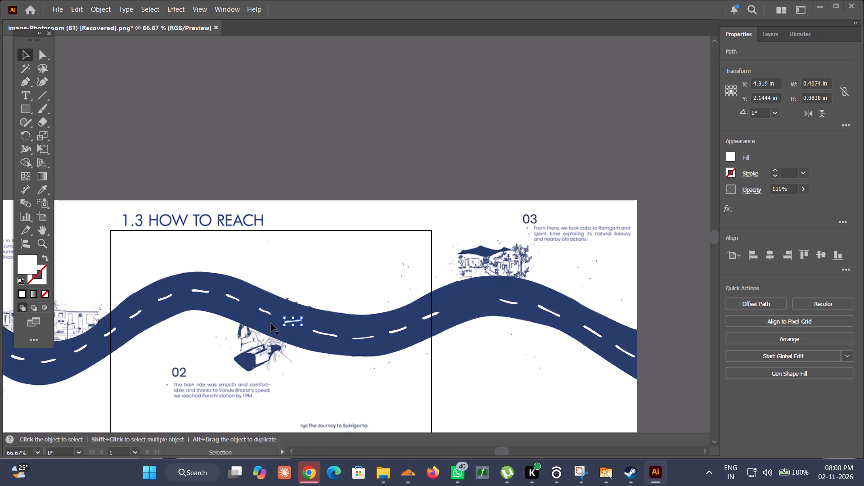
scroll(272, 324, up, 1)
drag(422, 357, 418, 384)
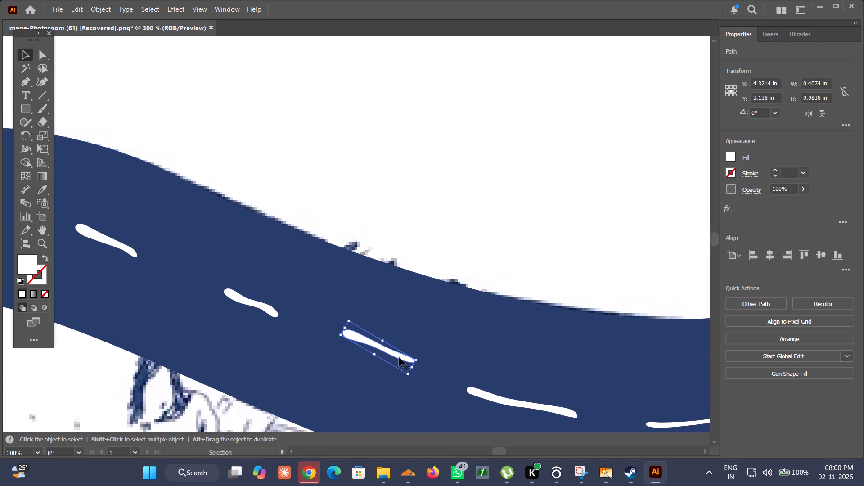
drag(399, 357, 398, 366)
alt+scroll(397, 365, down, 7)
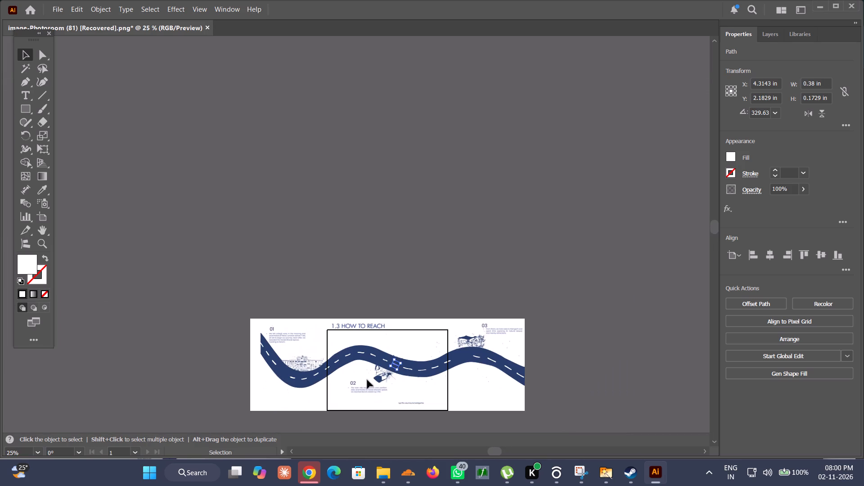
click(281, 406)
Nudge the dash on the road crest below the village illustration slightly upward and deselect it.
alt+scroll(326, 389, up, 3)
scroll(326, 389, left, 2)
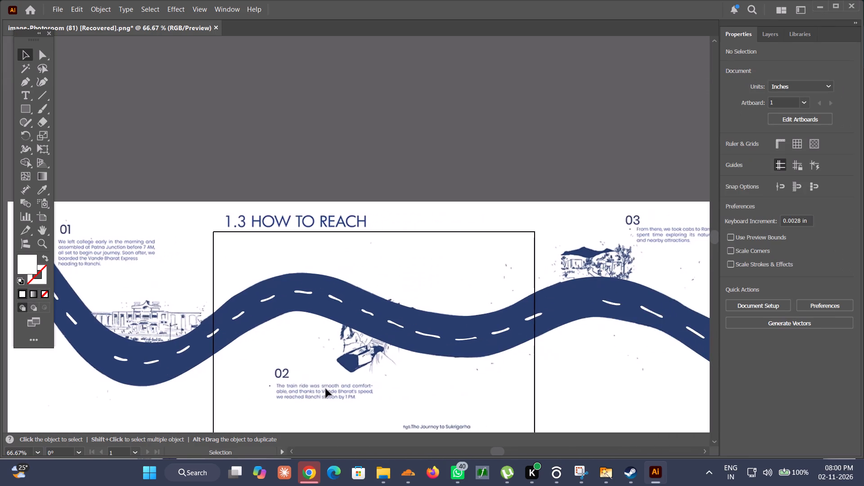
scroll(326, 389, left, 1)
alt+scroll(494, 312, up, 3)
alt+scroll(421, 319, down, 4)
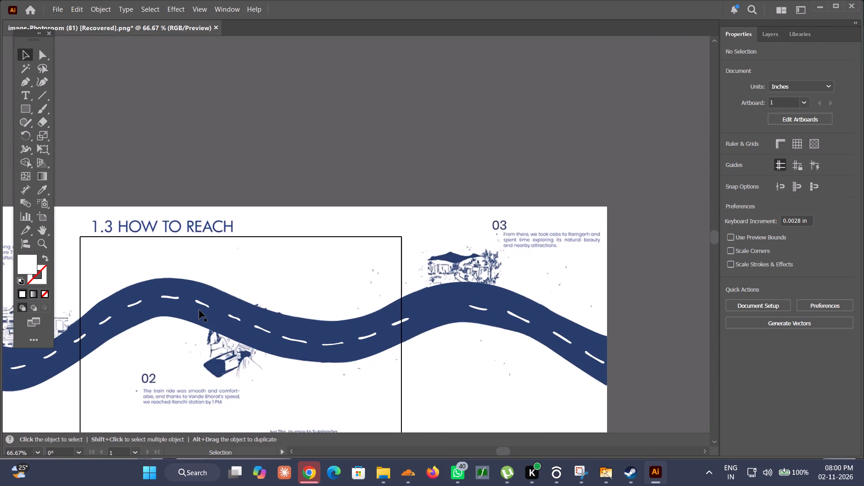
scroll(180, 328, left, 1)
scroll(202, 332, right, 1)
scroll(310, 343, left, 1)
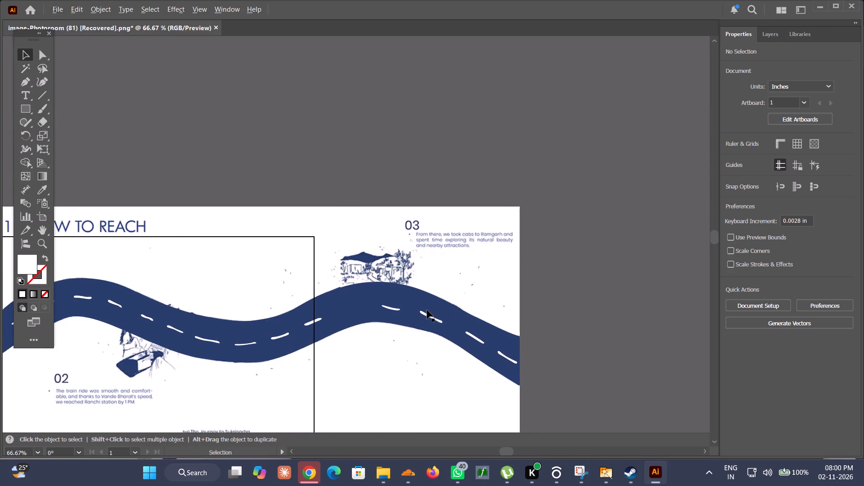
alt+scroll(426, 310, up, 3)
drag(319, 307, 319, 298)
alt+scroll(297, 351, down, 4)
scroll(252, 394, right, 1)
click(215, 403)
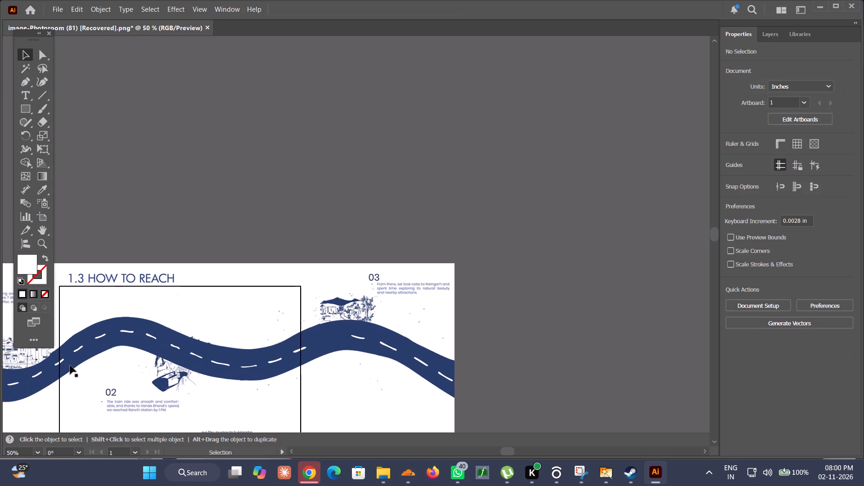
Duplicate the seventh dash, at the artboard's left edge, into the gap before the village crest and rotate the copy clockwise to follow the road.
alt+drag(60, 361, 239, 358)
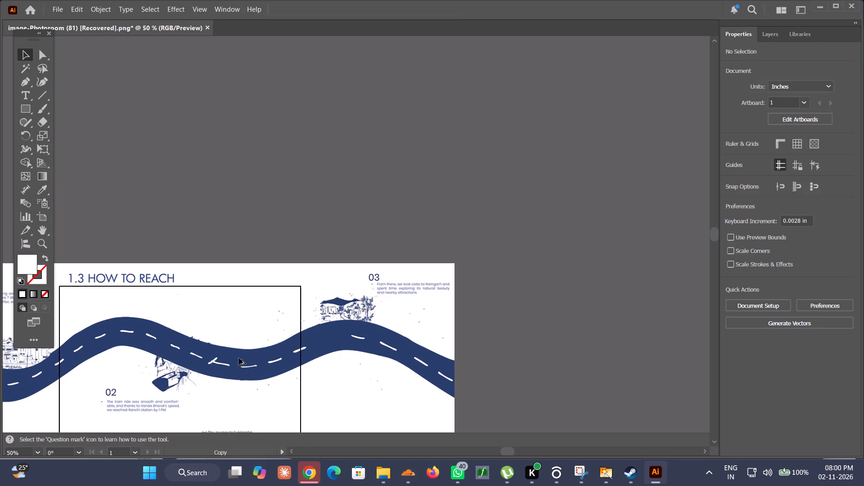
alt+drag(239, 358, 327, 338)
alt+drag(327, 338, 326, 338)
alt+scroll(333, 338, up, 3)
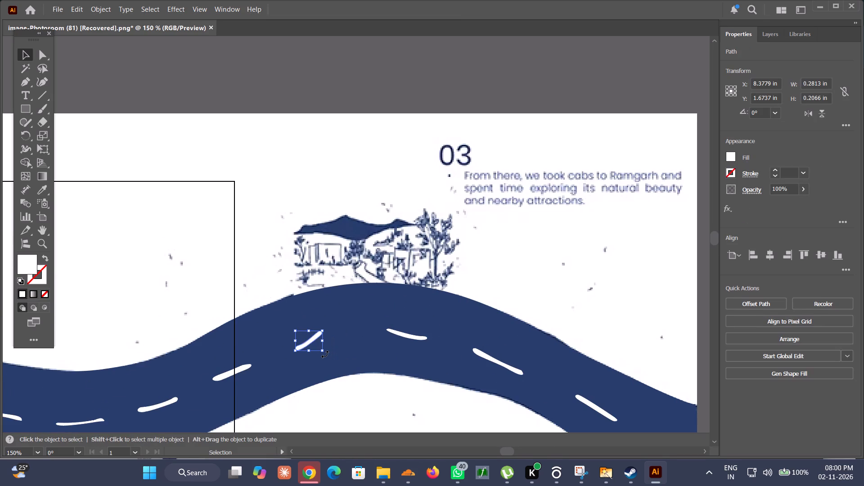
drag(325, 354, 318, 363)
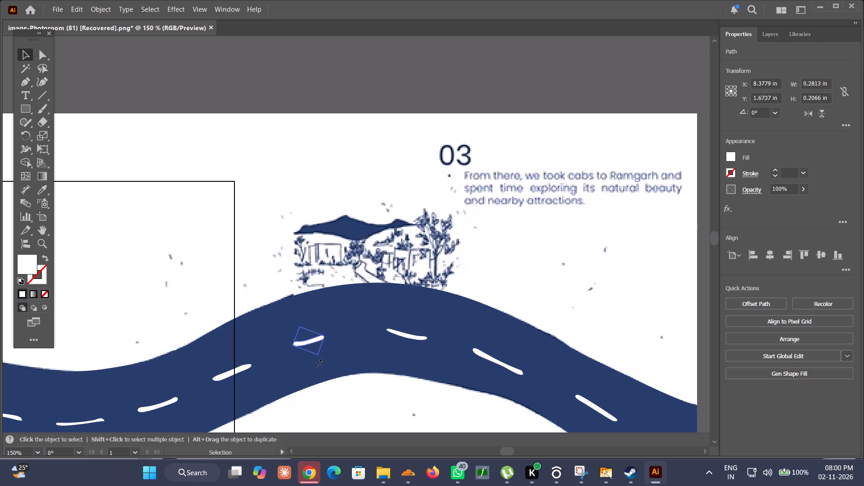
drag(318, 363, 320, 355)
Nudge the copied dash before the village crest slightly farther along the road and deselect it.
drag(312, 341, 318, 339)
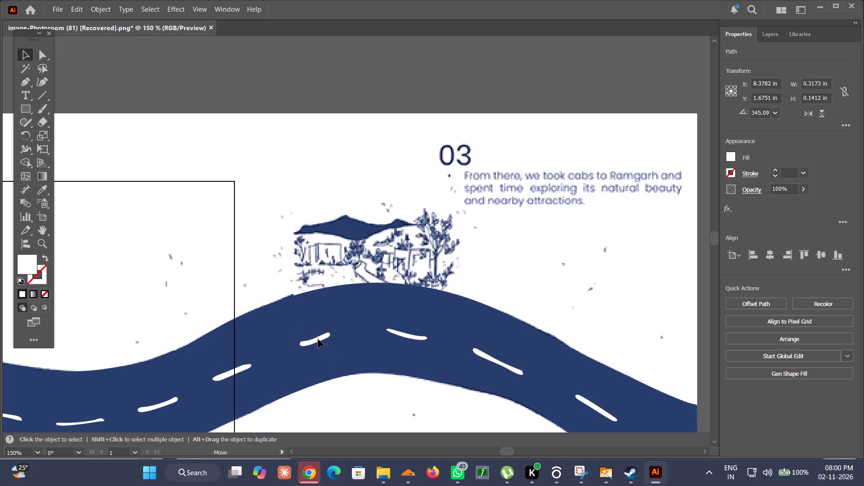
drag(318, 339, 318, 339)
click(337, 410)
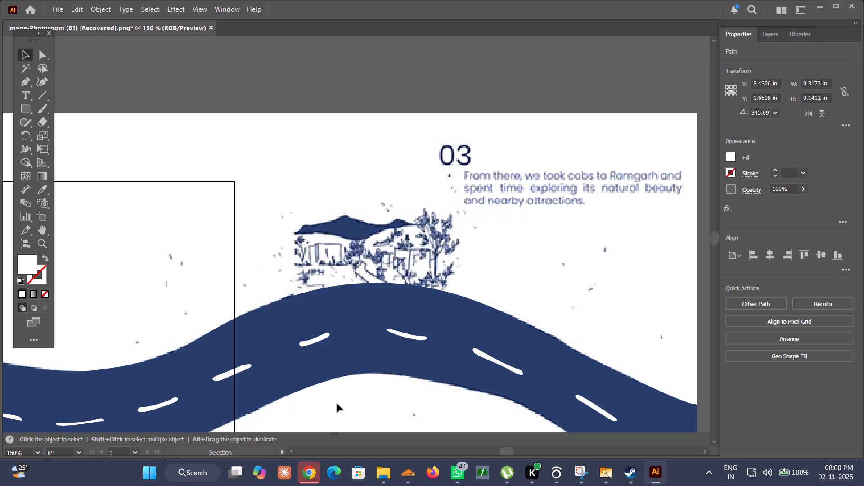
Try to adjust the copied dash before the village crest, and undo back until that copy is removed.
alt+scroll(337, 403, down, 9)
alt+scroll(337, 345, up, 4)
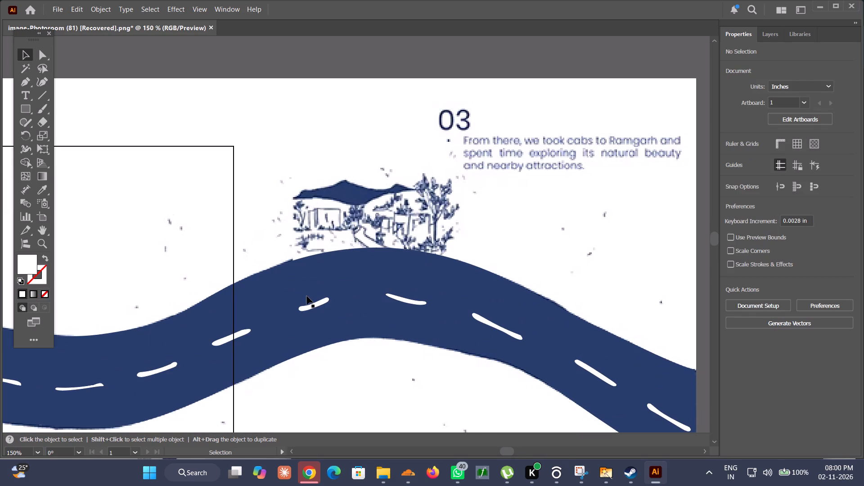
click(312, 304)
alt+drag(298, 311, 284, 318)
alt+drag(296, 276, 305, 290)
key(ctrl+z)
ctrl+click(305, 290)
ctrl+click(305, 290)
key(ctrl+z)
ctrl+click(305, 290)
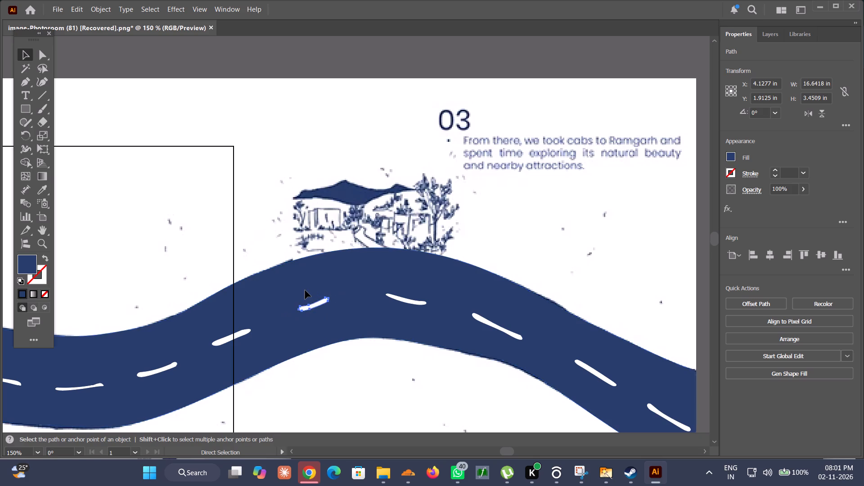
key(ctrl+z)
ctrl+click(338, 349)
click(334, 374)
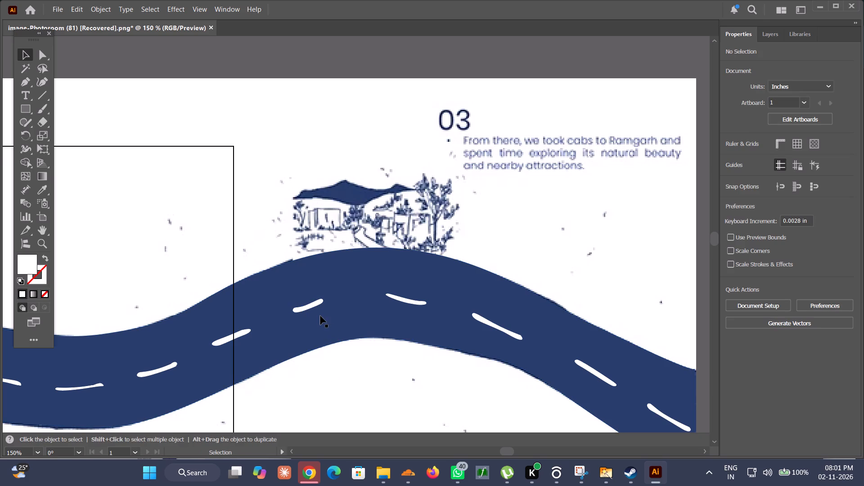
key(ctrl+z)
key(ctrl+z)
Duplicate the second dash after the village crest into the gap before it and rotate the copy about 44 degrees counterclockwise to follow the road.
click(495, 325)
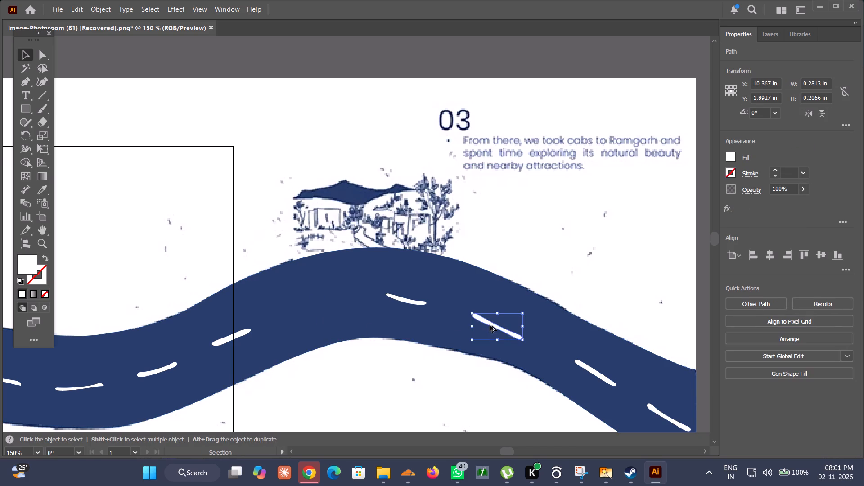
alt+drag(488, 323, 313, 310)
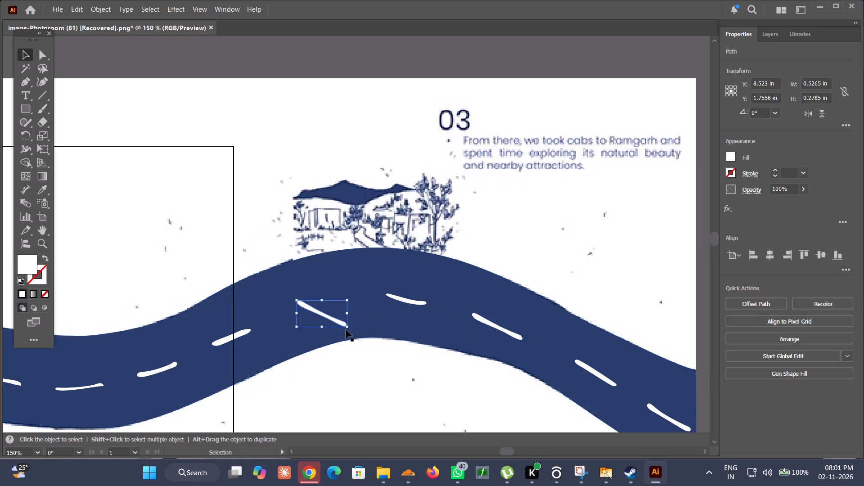
drag(350, 331, 366, 304)
drag(333, 314, 328, 309)
key(ctrl+z)
key(ctrl+z)
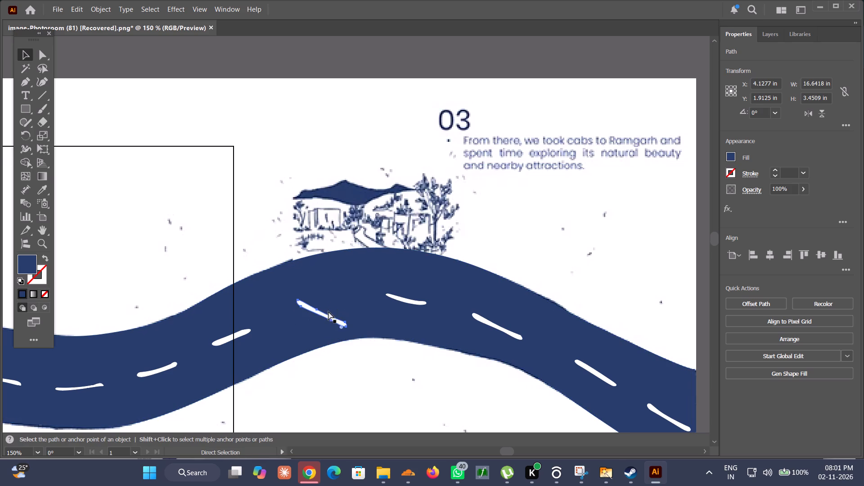
key(ctrl+shift+z)
ctrl+shift+click(328, 311)
drag(324, 313, 321, 310)
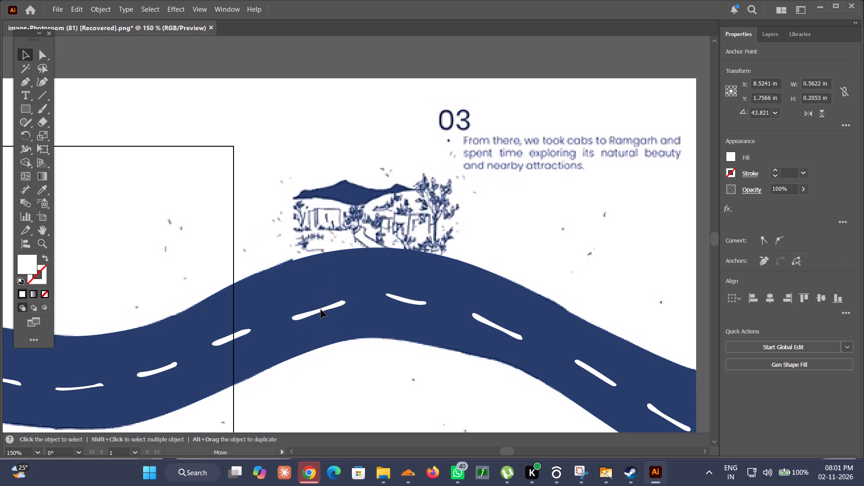
drag(321, 310, 315, 306)
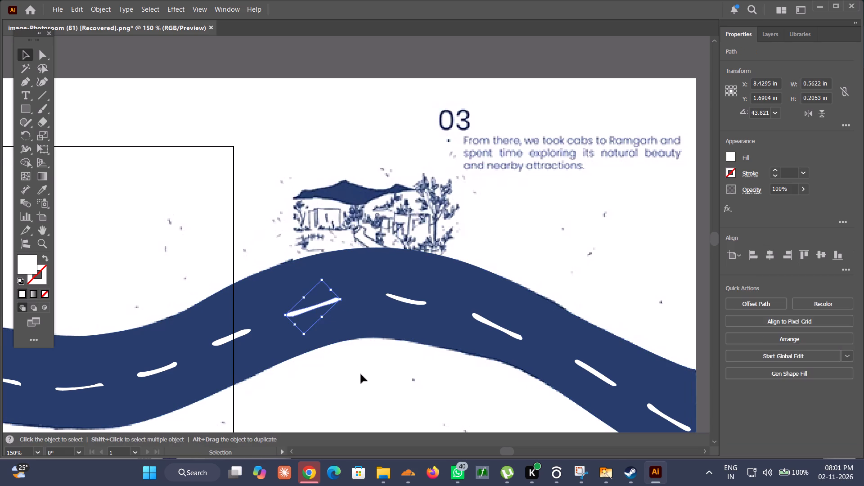
click(361, 374)
Shrink the new dash before the village crest slightly and shift it along the road to even out the gaps.
scroll(361, 375, down, 5)
alt+scroll(362, 374, down, 3)
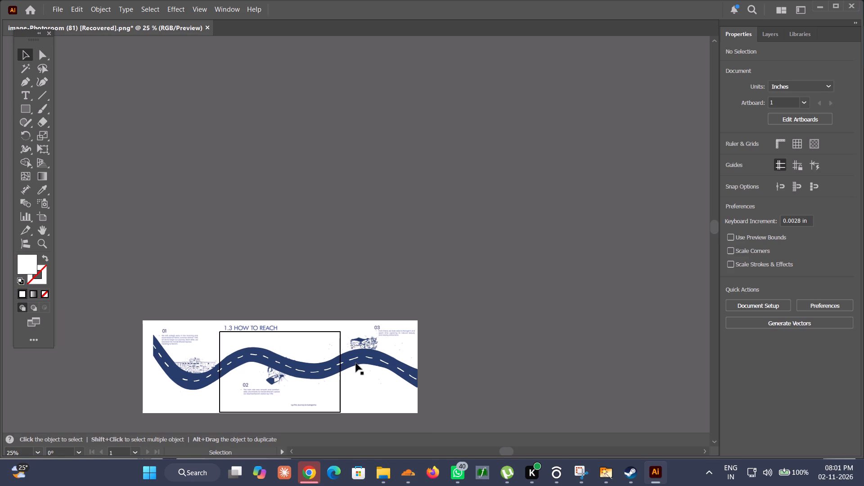
alt+scroll(351, 363, up, 5)
alt+click(362, 342)
alt+scroll(365, 339, up, 3)
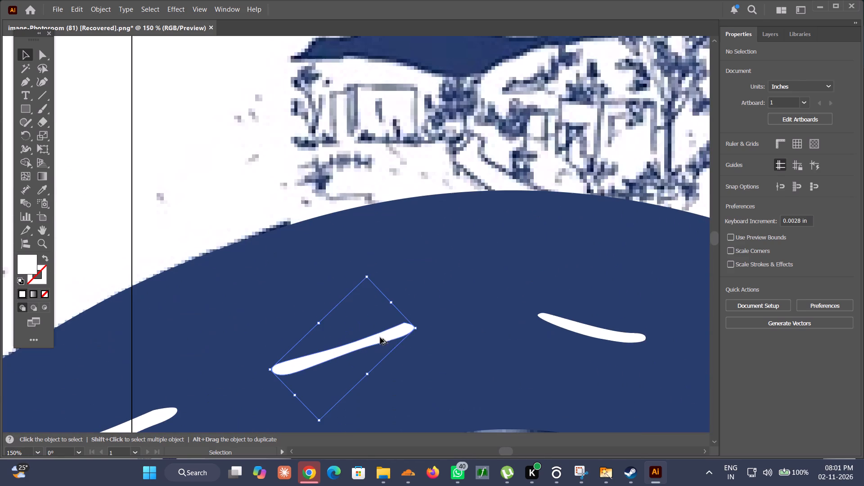
drag(415, 329, 400, 335)
drag(387, 338, 404, 329)
alt+scroll(404, 329, down, 5)
click(426, 374)
alt+scroll(425, 375, down, 2)
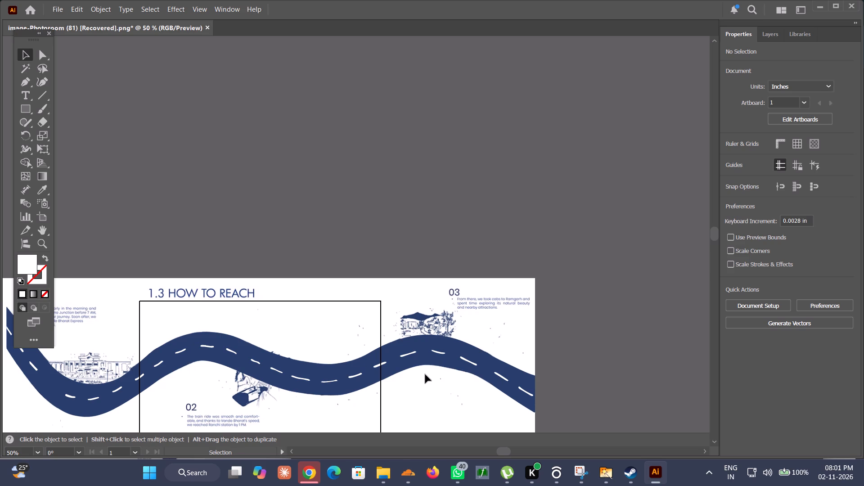
Duplicate the third dash, on the road's first descent, into the gap below it and align the copy with the lane line.
scroll(425, 374, right, 9)
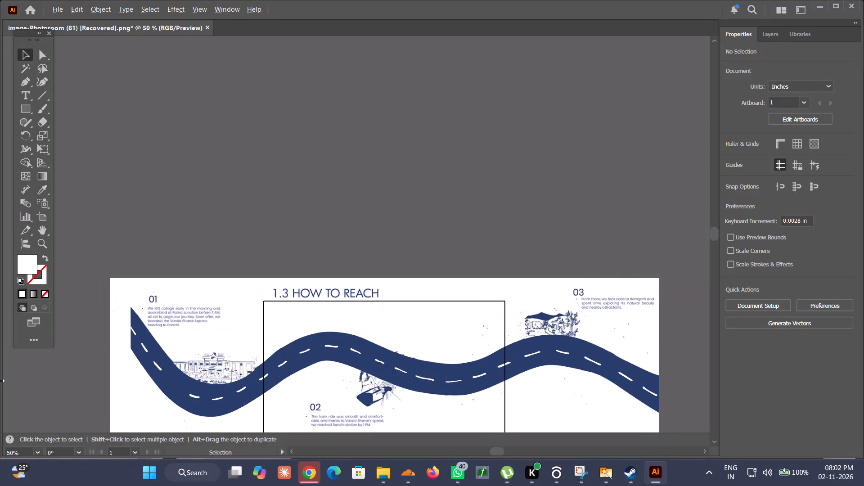
alt+scroll(0, 381, up, 3)
scroll(487, 206, left, 4)
alt+scroll(423, 216, up, 3)
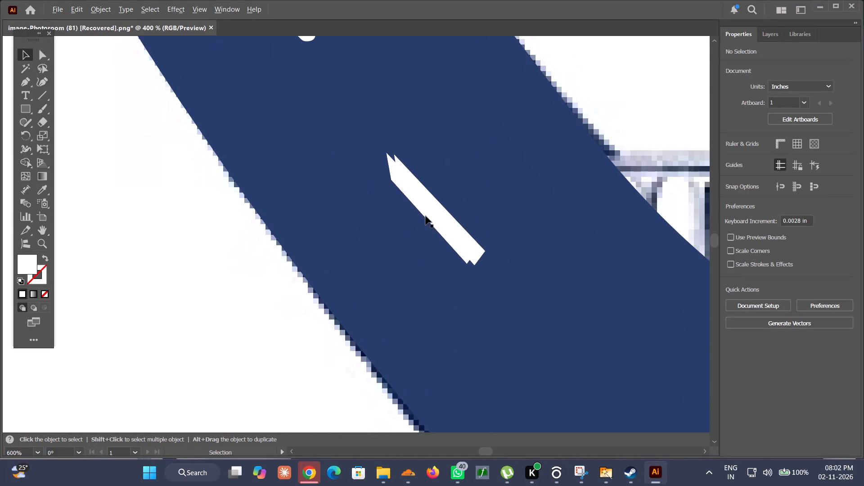
click(435, 217)
scroll(433, 218, left, 1)
alt+scroll(367, 216, down, 3)
scroll(373, 218, left, 1)
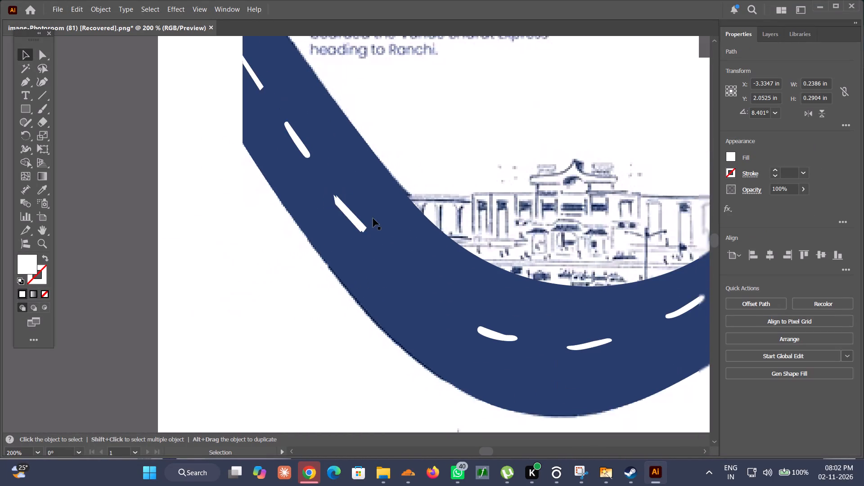
scroll(373, 218, left, 1)
drag(218, 214, 267, 274)
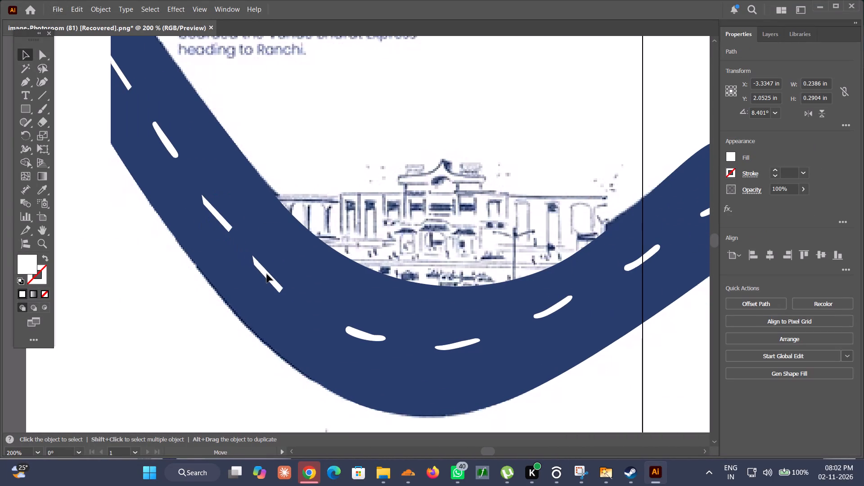
drag(267, 274, 283, 279)
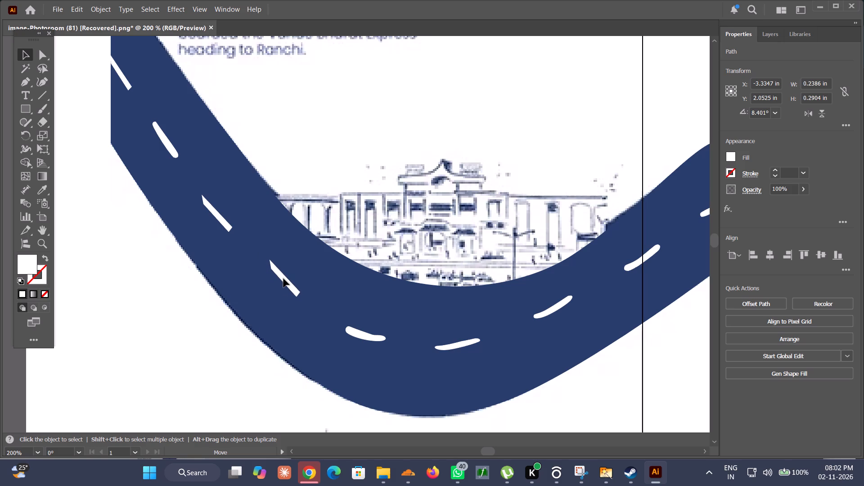
drag(283, 279, 280, 275)
click(142, 354)
alt+scroll(156, 347, down, 10)
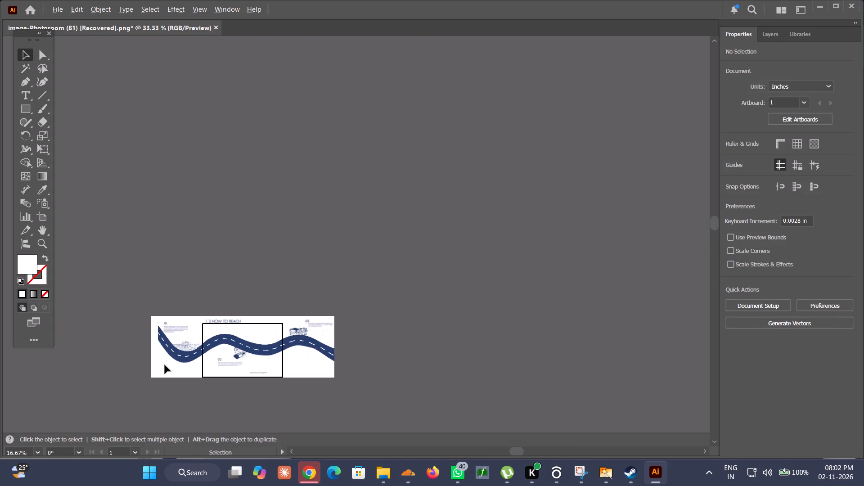
alt+scroll(165, 365, up, 3)
alt+scroll(145, 227, up, 3)
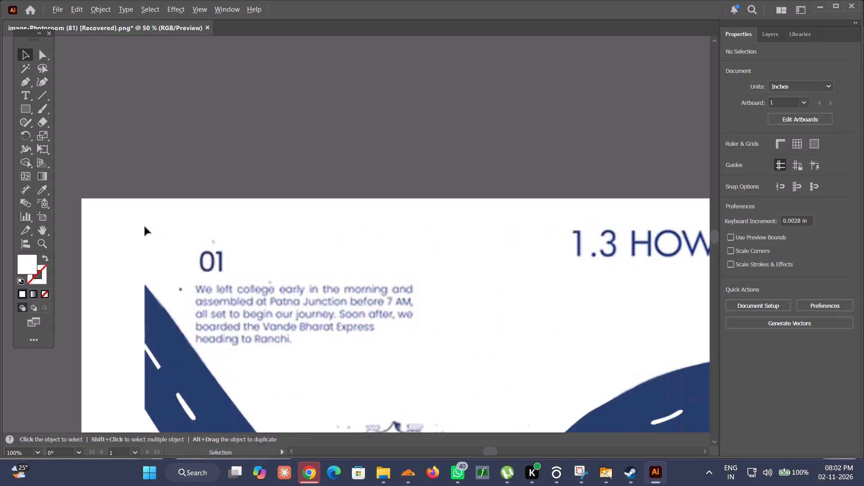
alt+scroll(148, 225, down, 3)
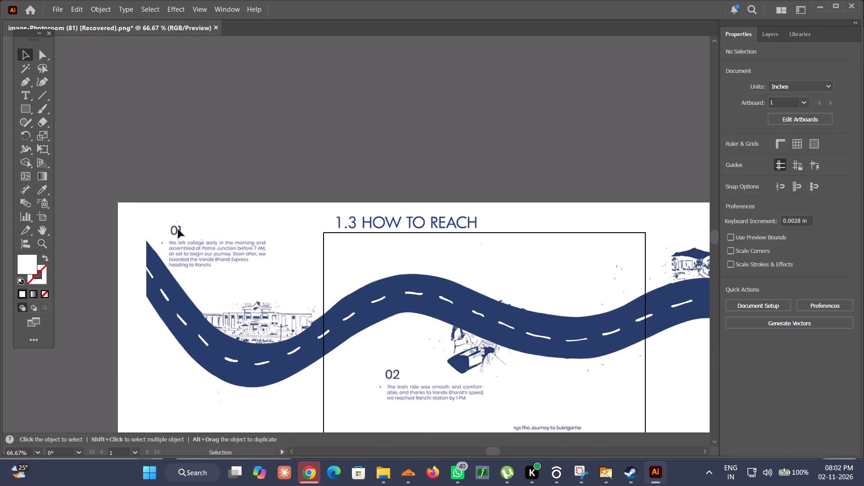
alt+scroll(178, 229, up, 5)
alt+scroll(178, 229, down, 3)
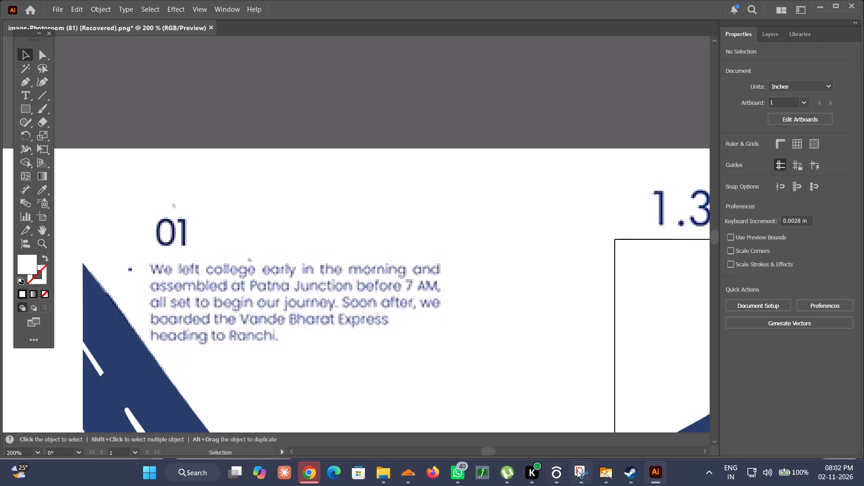
click(577, 470)
right_click(456, 312)
click(501, 339)
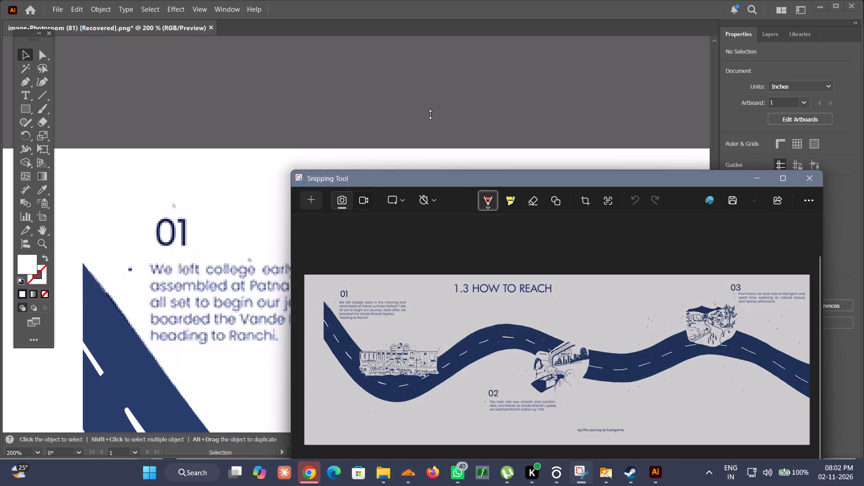
click(431, 96)
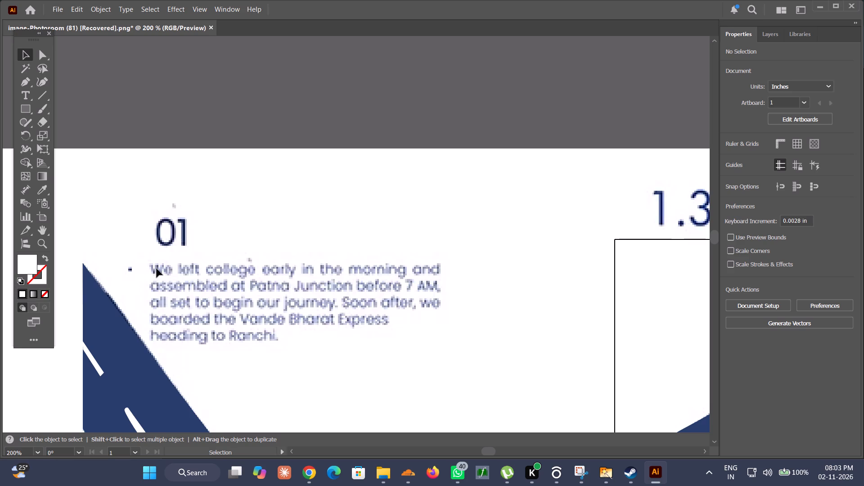
key(t)
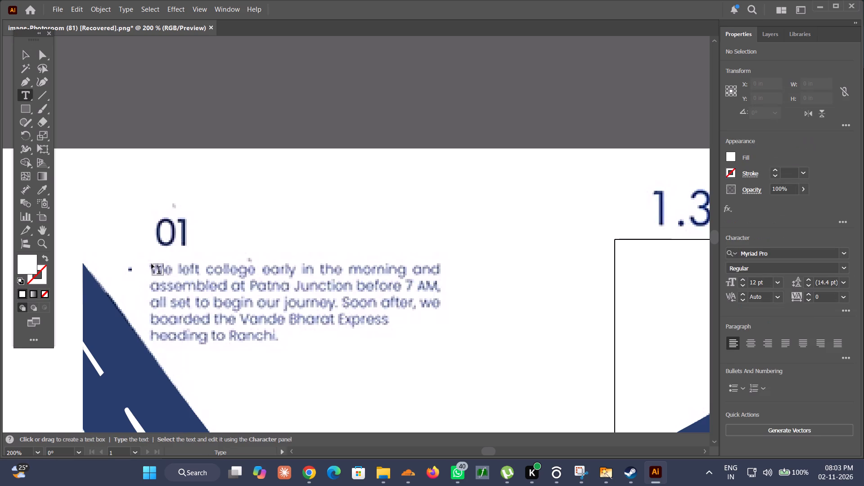
click(152, 264)
click(767, 252)
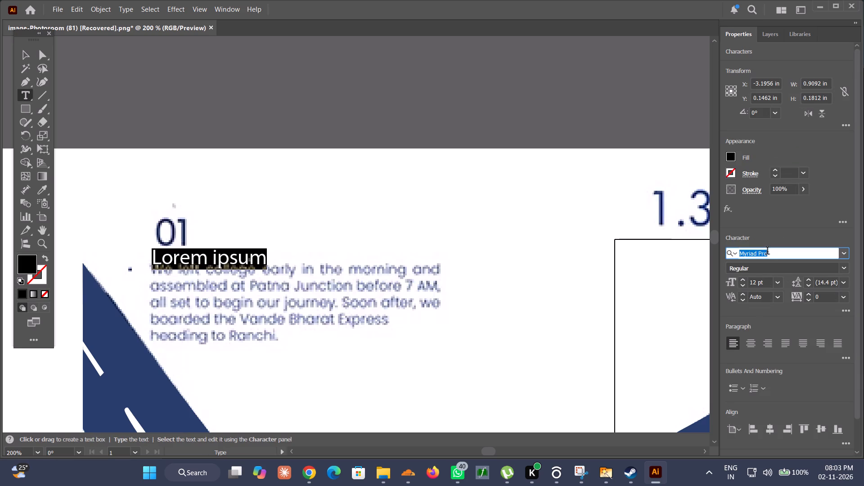
text(ce)
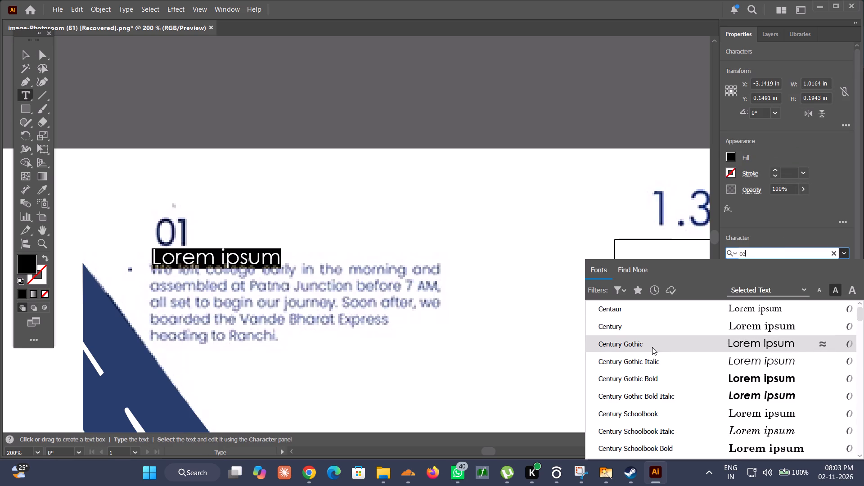
click(652, 347)
click(23, 57)
drag(187, 256, 179, 238)
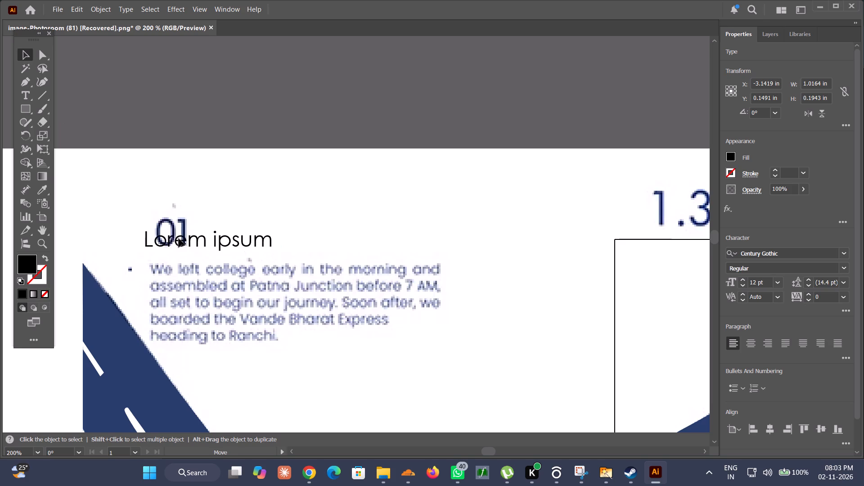
drag(179, 238, 189, 233)
Set the whole placeholder text over the 01 numeral to 18 pt.
triple_click(189, 233)
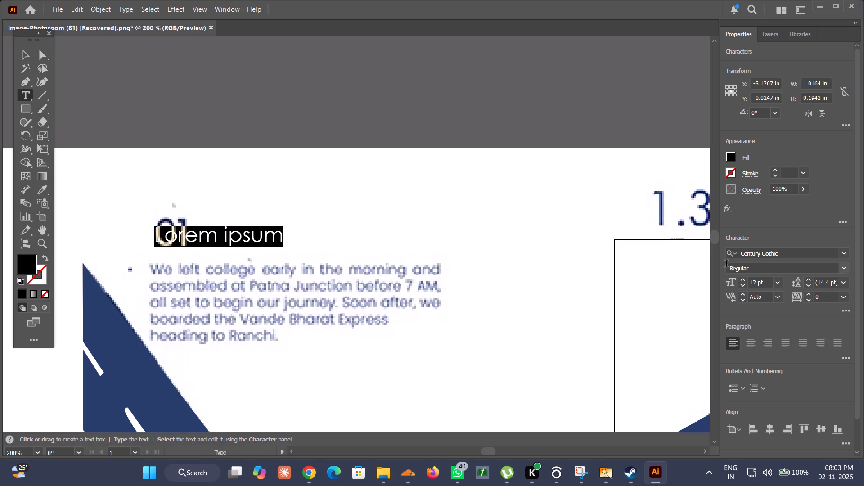
click(775, 284)
triple_click(744, 279)
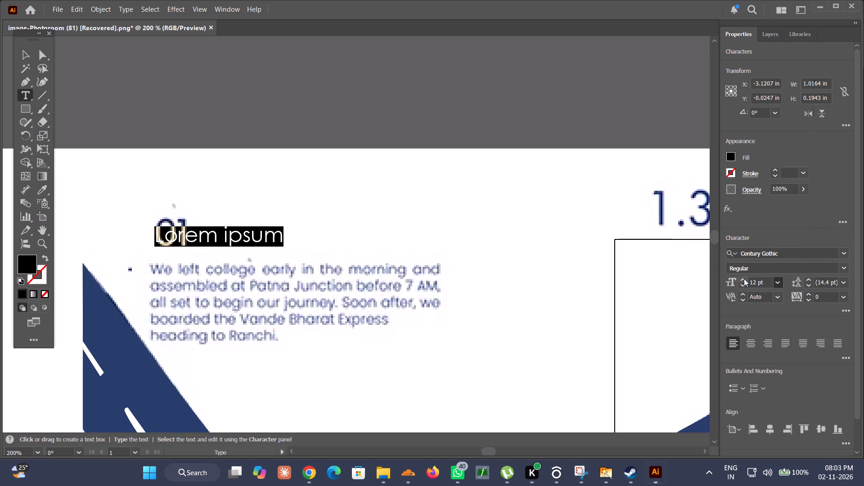
click(744, 279)
triple_click(742, 279)
triple_click(743, 278)
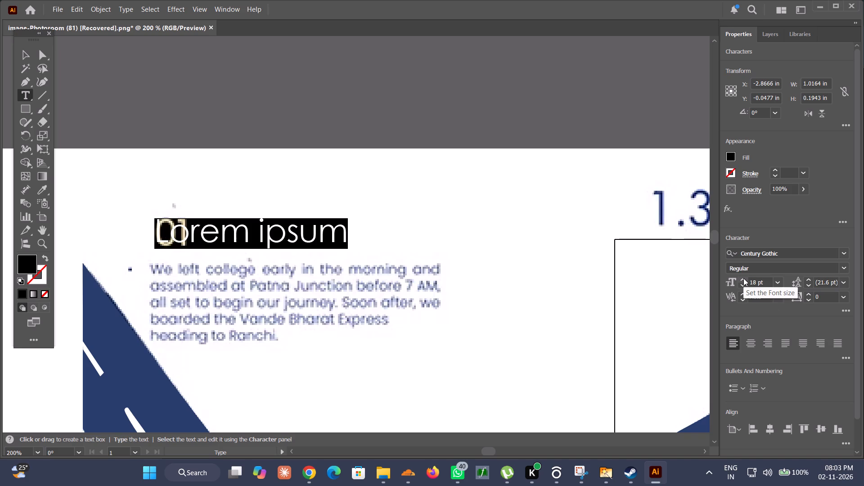
triple_click(189, 229)
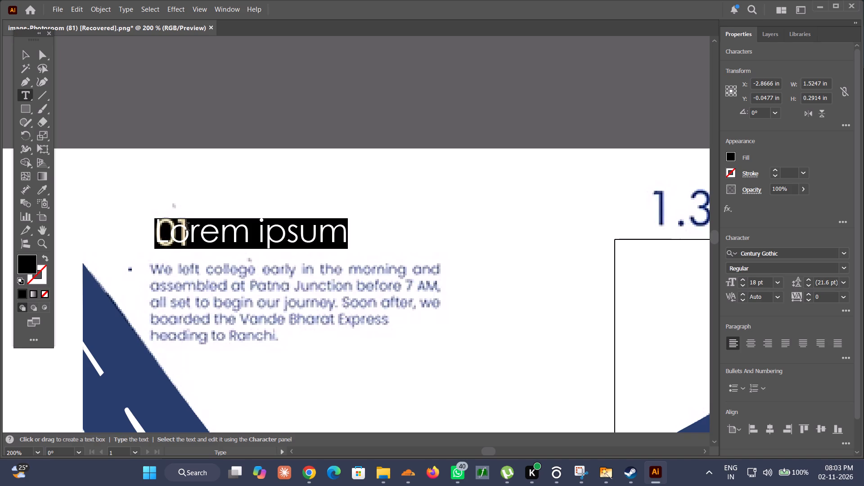
Replace the placeholder text with 01, set it to 21 pt and align it over the reference 01 numeral.
text(01)
click(24, 60)
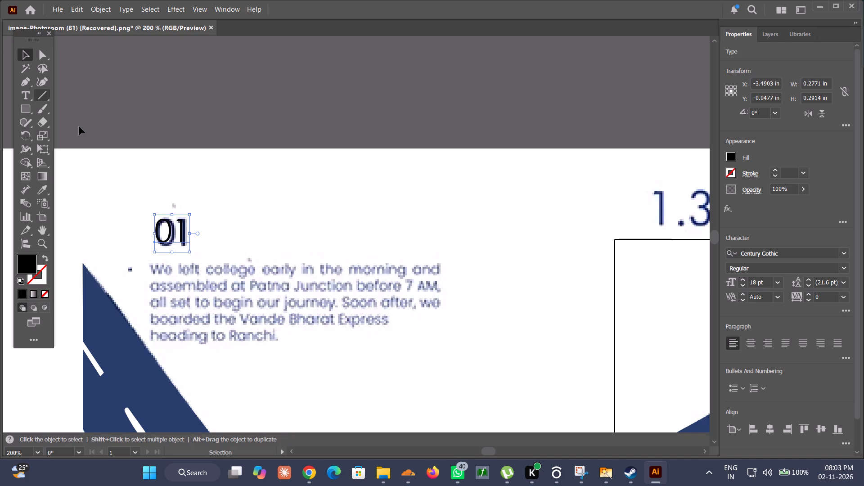
triple_click(742, 279)
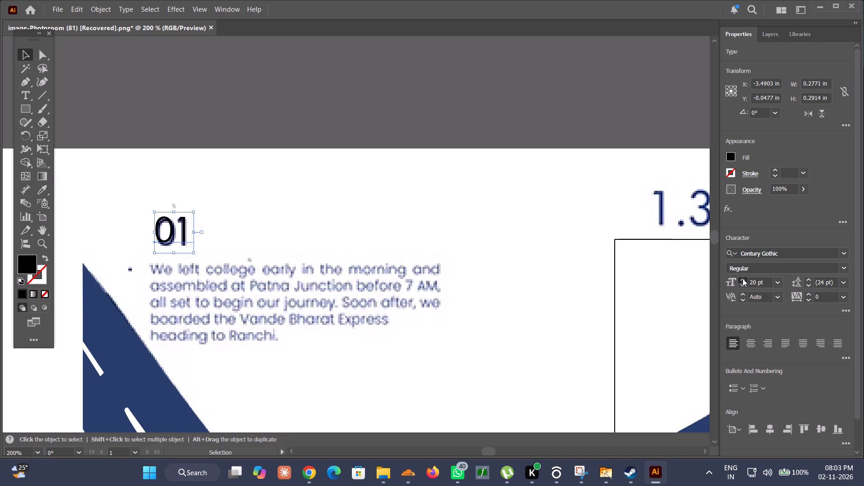
alt+scroll(166, 229, up, 5)
drag(185, 259, 188, 275)
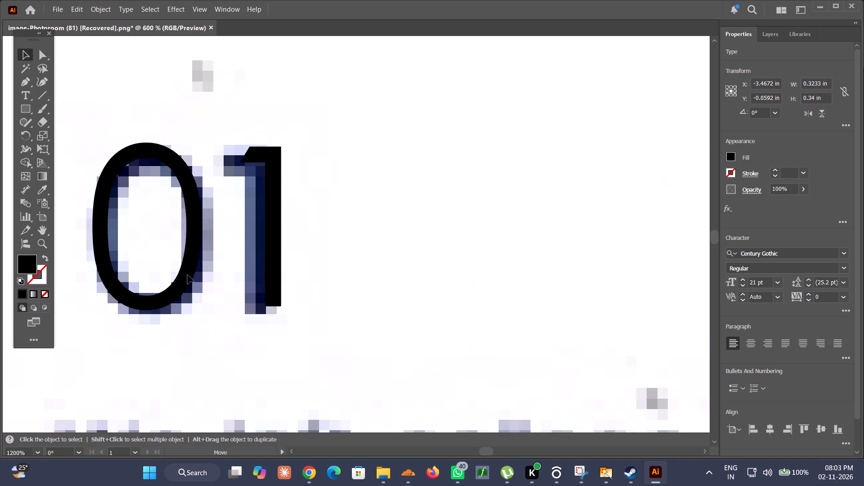
drag(188, 275, 185, 278)
alt+scroll(184, 279, down, 4)
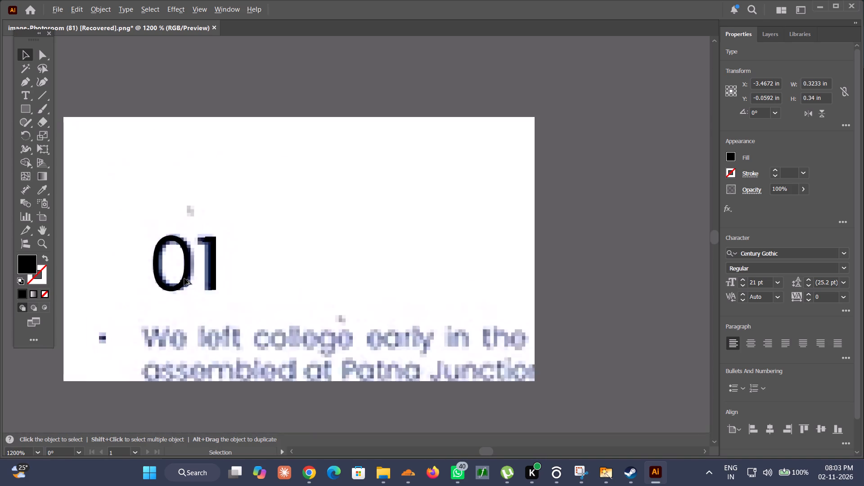
click(324, 251)
Duplicate the 01 text onto the start of the 01 caption's first line, set the copy to 9 pt and align it.
alt+scroll(299, 261, down, 3)
alt+scroll(259, 302, up, 3)
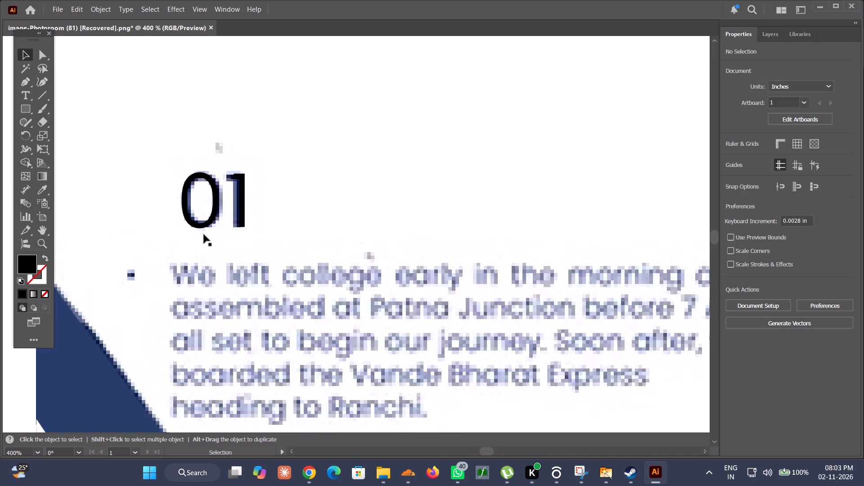
alt+drag(204, 224, 195, 304)
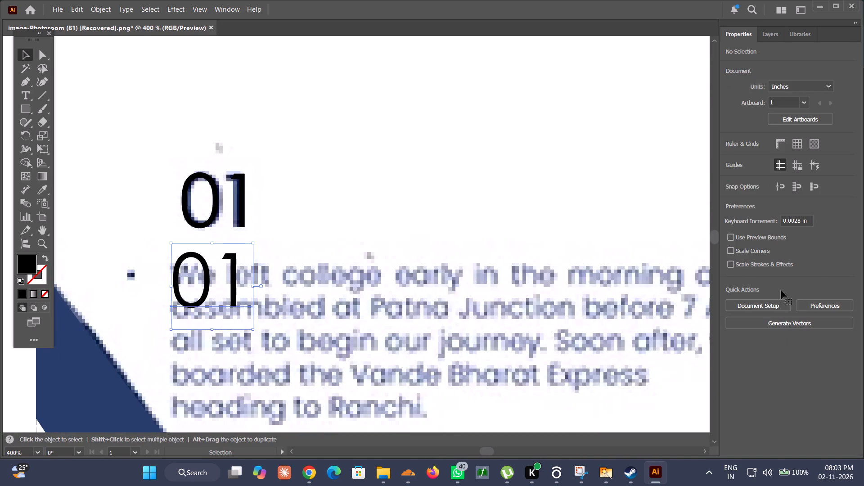
triple_click(742, 283)
triple_click(739, 284)
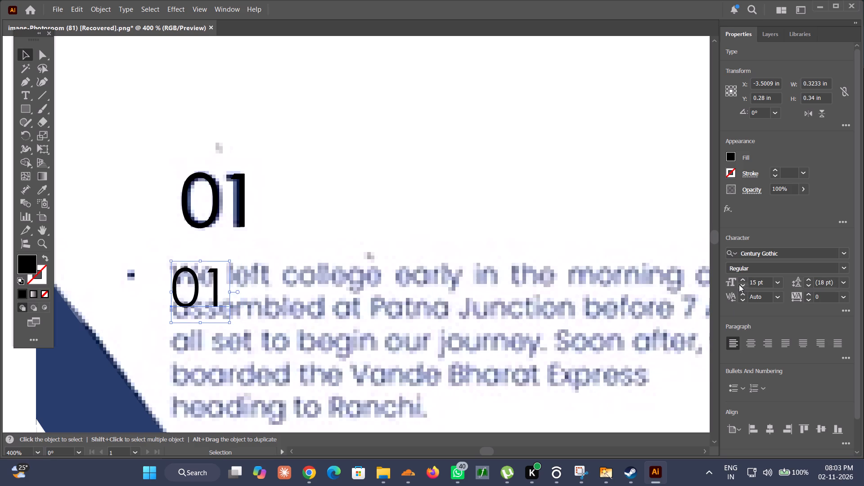
triple_click(739, 284)
double_click(739, 284)
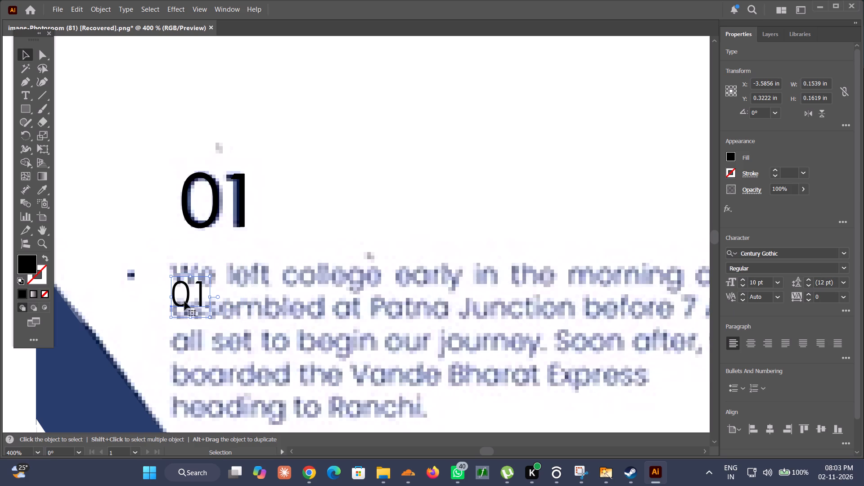
drag(184, 301, 186, 283)
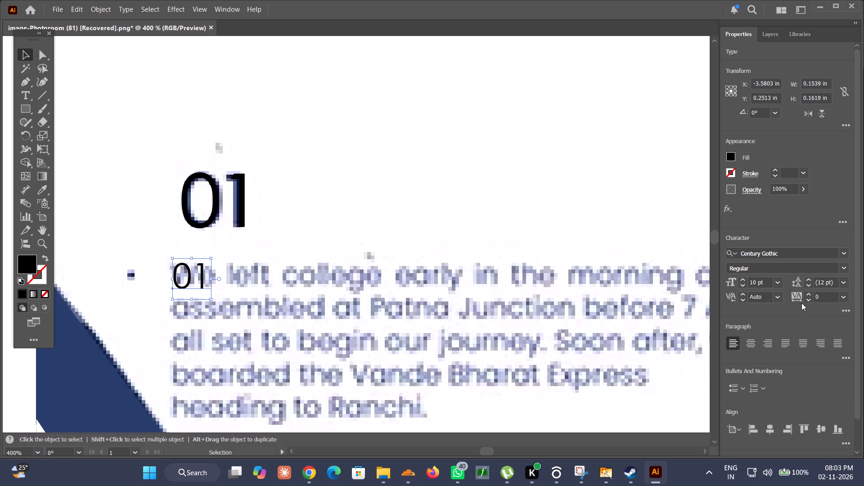
click(742, 284)
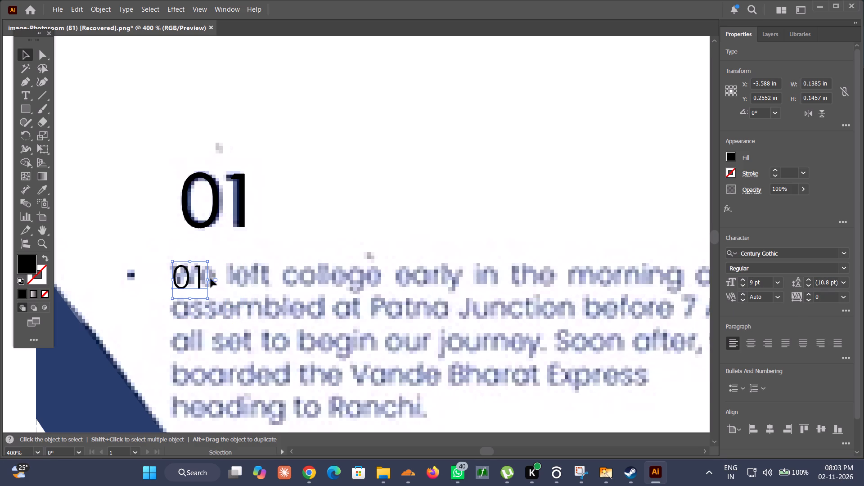
scroll(211, 279, up, 2)
alt+scroll(148, 280, up, 1)
drag(177, 316, 178, 310)
alt+scroll(178, 310, down, 3)
click(272, 298)
alt+scroll(272, 298, down, 2)
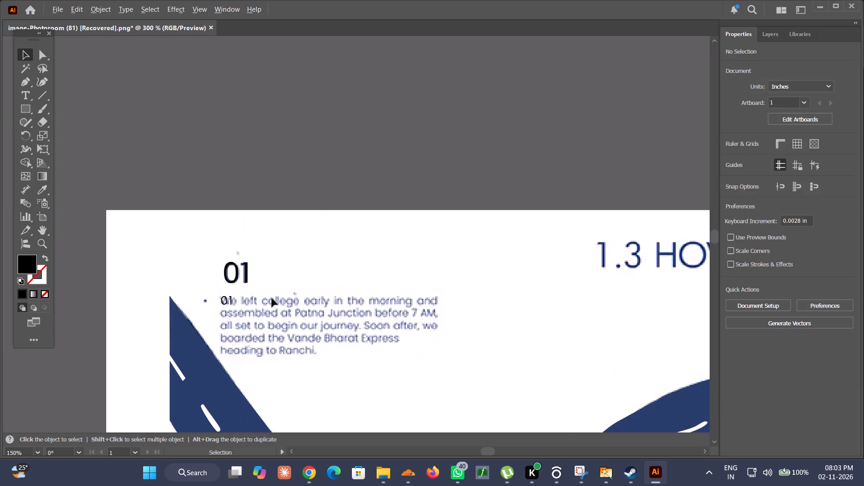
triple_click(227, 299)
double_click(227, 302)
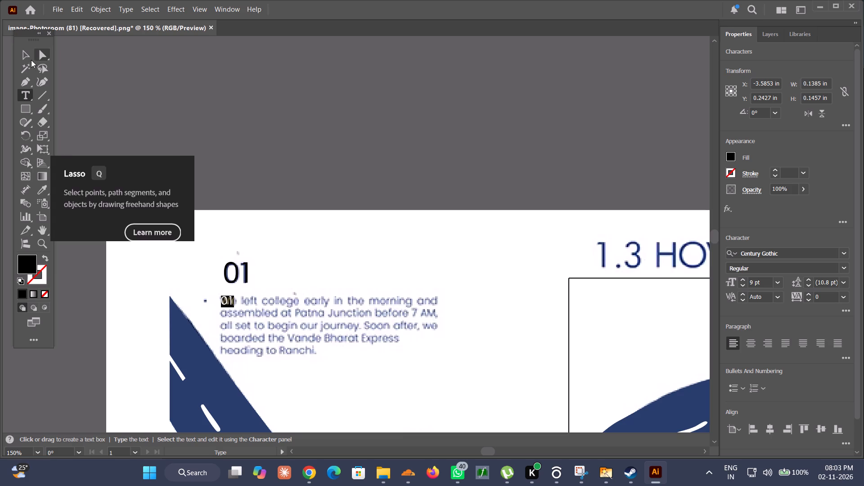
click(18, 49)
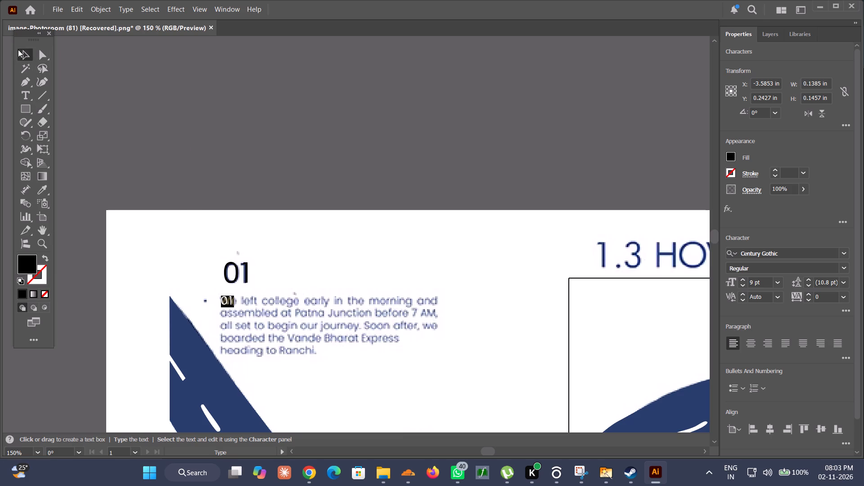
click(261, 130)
Copy the large and small 01 texts together and place the copies over the 02 numeral and caption.
alt+scroll(271, 316, up, 2)
alt+scroll(271, 316, down, 5)
scroll(271, 316, left, 1)
scroll(271, 316, down, 3)
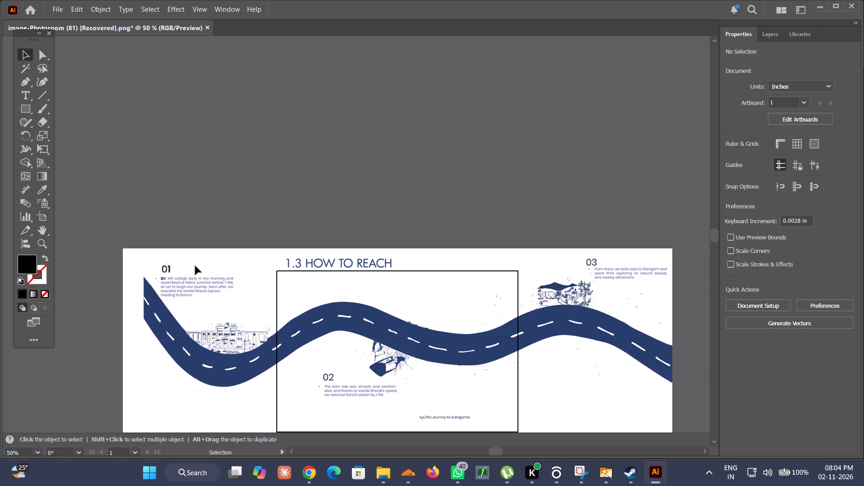
scroll(195, 266, down, 3)
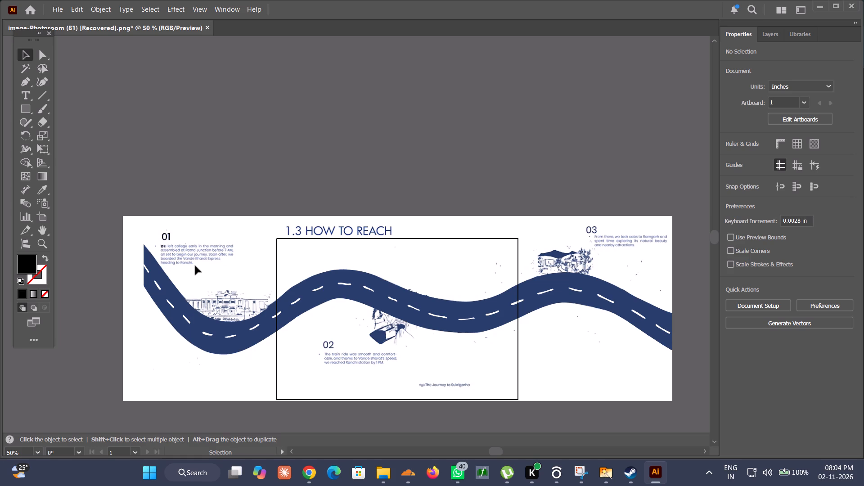
alt+scroll(134, 224, up, 2)
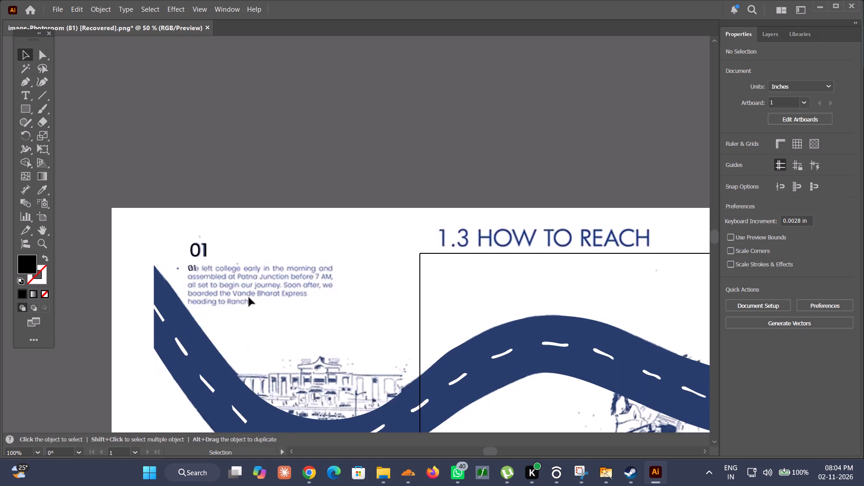
scroll(247, 296, down, 7)
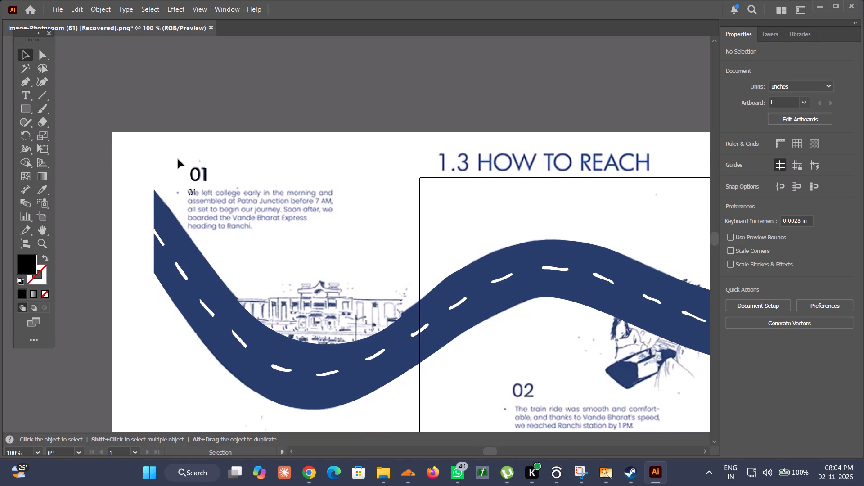
drag(178, 159, 227, 198)
key(ctrl+c)
scroll(581, 364, left, 4)
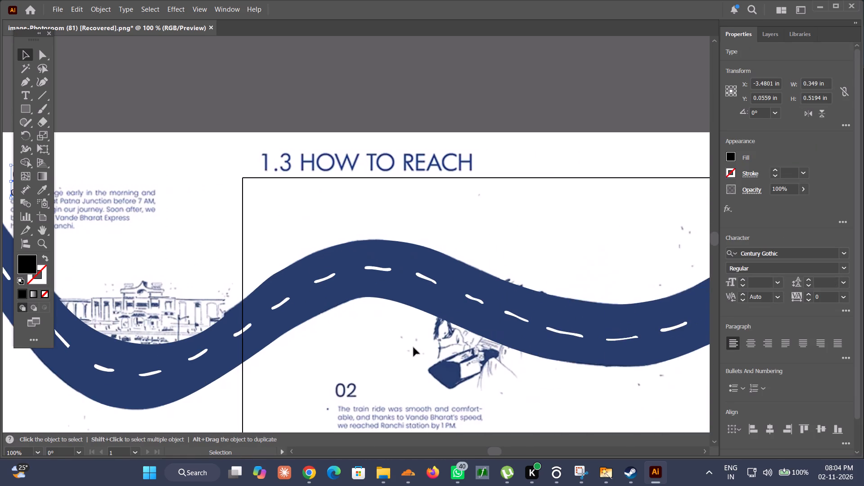
scroll(414, 347, down, 1)
click(328, 320)
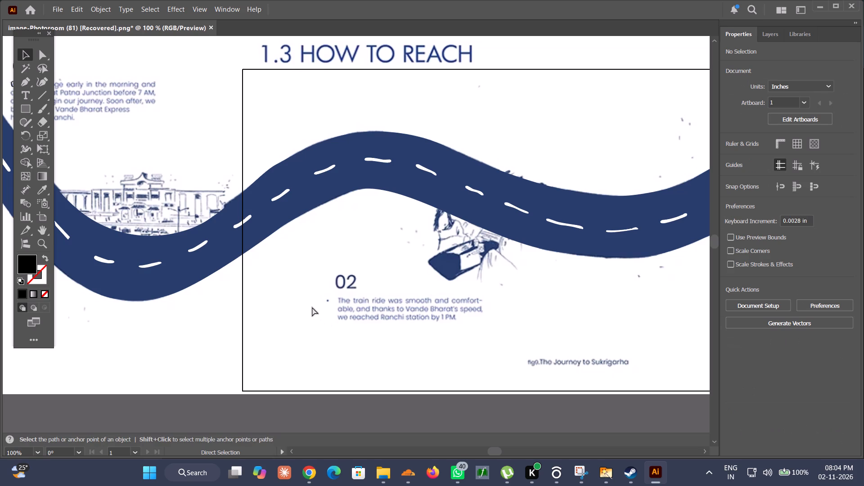
key(ctrl+v)
alt+scroll(351, 231, up, 3)
drag(348, 233, 337, 378)
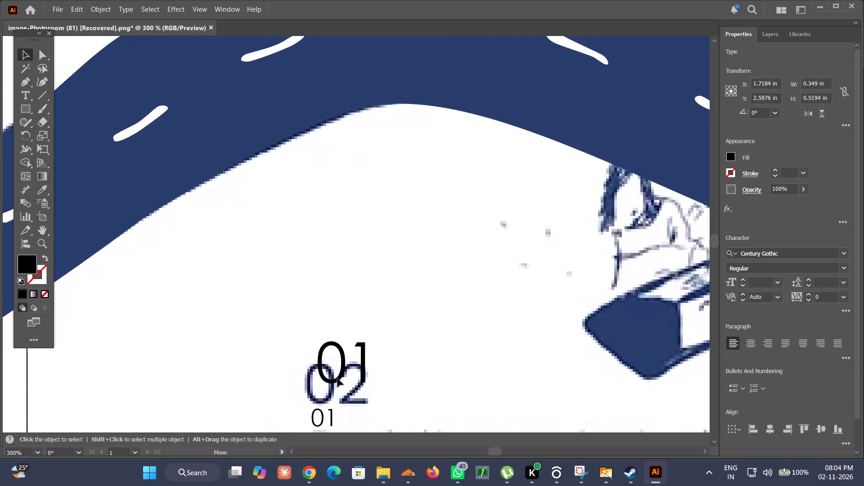
drag(337, 378, 328, 398)
Change the large copied numeral to 02.
double_click(360, 385)
click(358, 382)
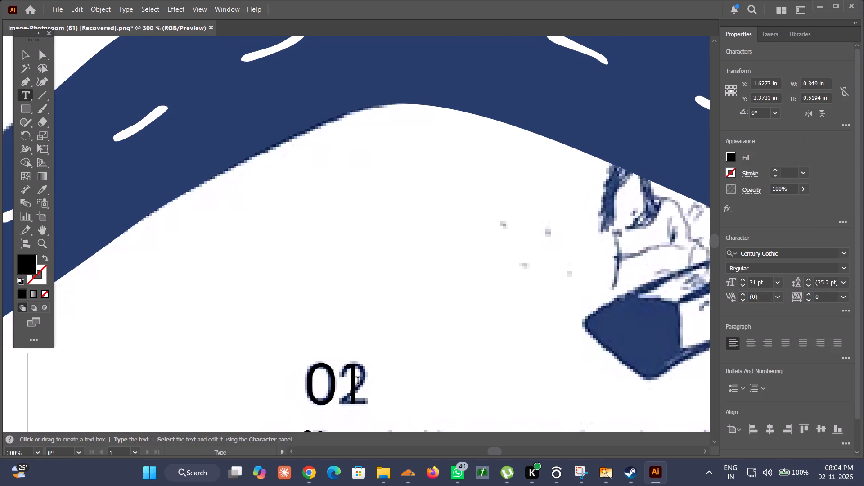
click(359, 371)
key(BackSpace)
key(2)
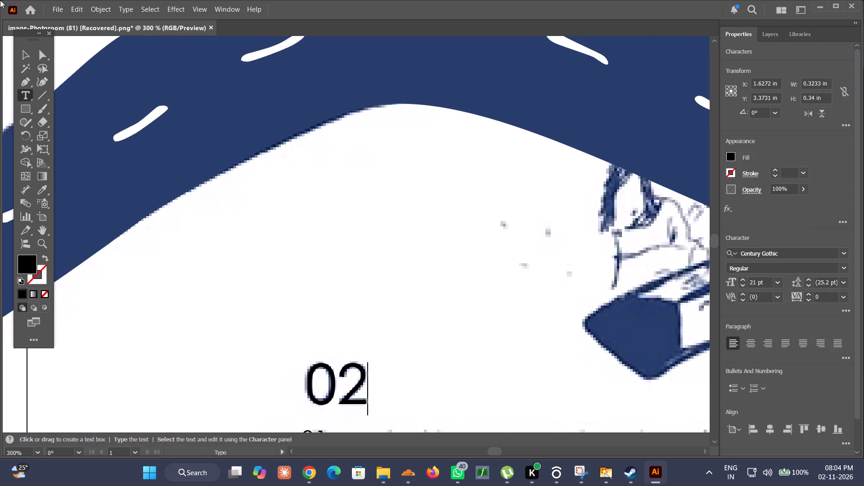
click(30, 50)
drag(168, 129, 175, 135)
Move the small 01 copy onto the start of the 02 caption's first line.
alt+scroll(321, 309, down, 4)
scroll(321, 309, down, 3)
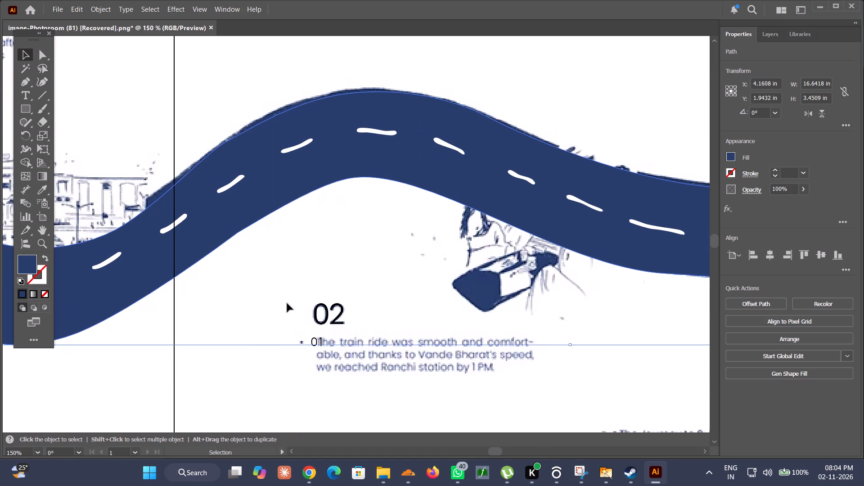
alt+scroll(312, 335, up, 1)
drag(318, 346, 325, 346)
click(306, 337)
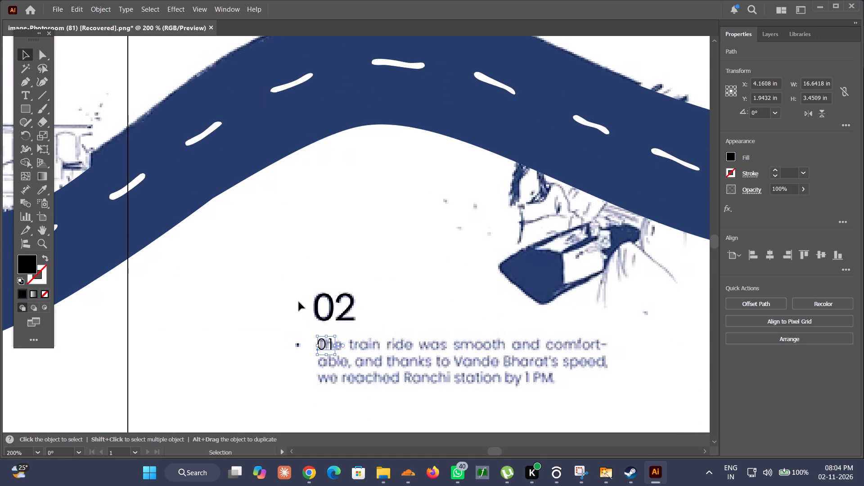
Copy the 02 numeral with its small 01 text and place the copies at the 03 caption, aligned with the reference numeral.
drag(287, 265, 424, 430)
key(ctrl+c)
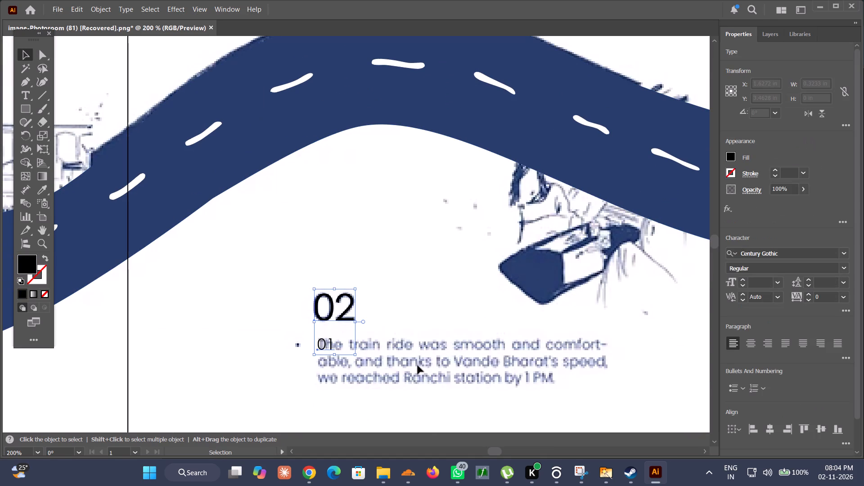
alt+scroll(448, 341, down, 4)
scroll(613, 289, left, 3)
alt+scroll(548, 199, up, 3)
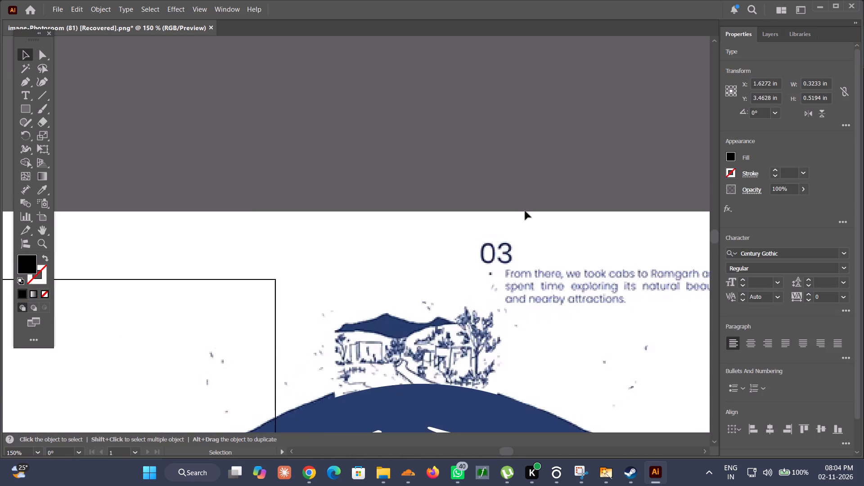
alt+scroll(521, 218, down, 3)
alt+scroll(526, 234, up, 5)
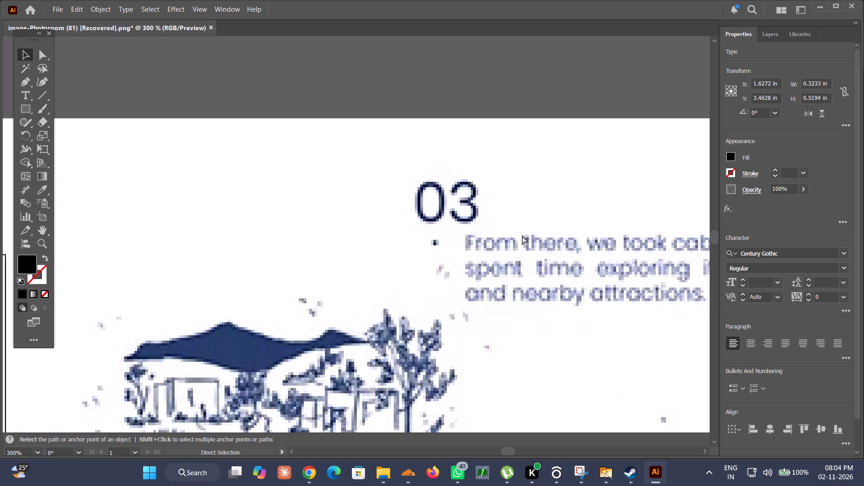
key(ctrl+v)
drag(357, 231, 472, 217)
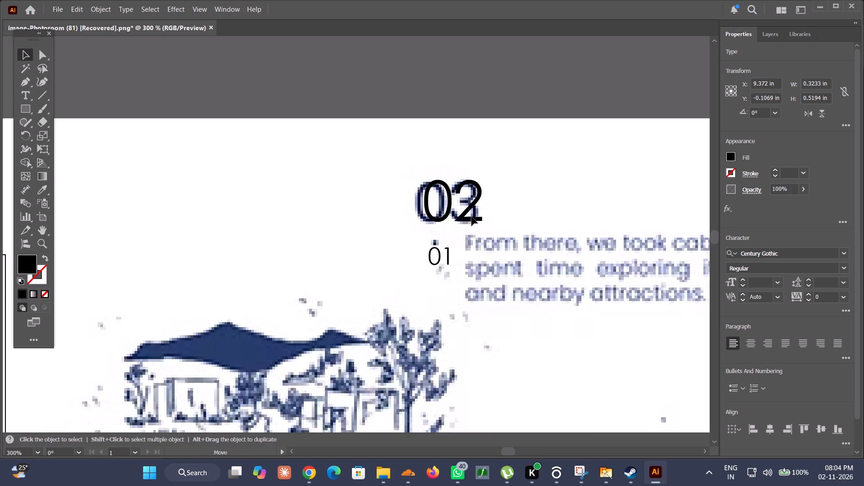
drag(472, 217, 462, 219)
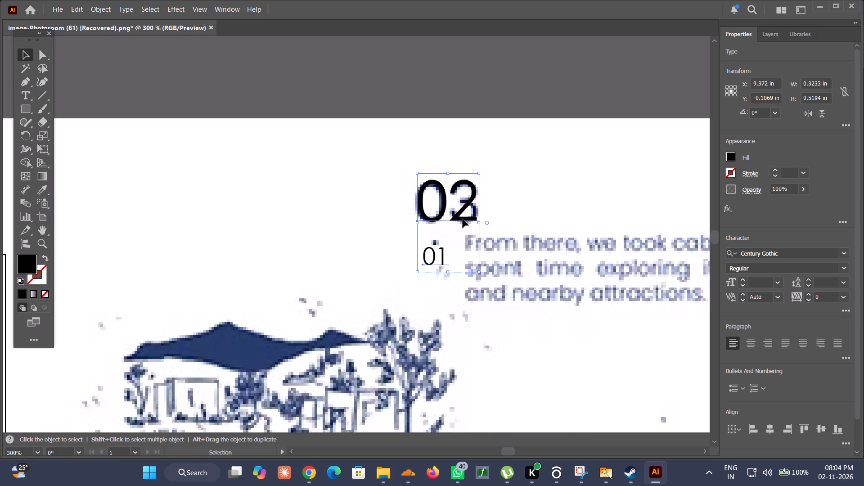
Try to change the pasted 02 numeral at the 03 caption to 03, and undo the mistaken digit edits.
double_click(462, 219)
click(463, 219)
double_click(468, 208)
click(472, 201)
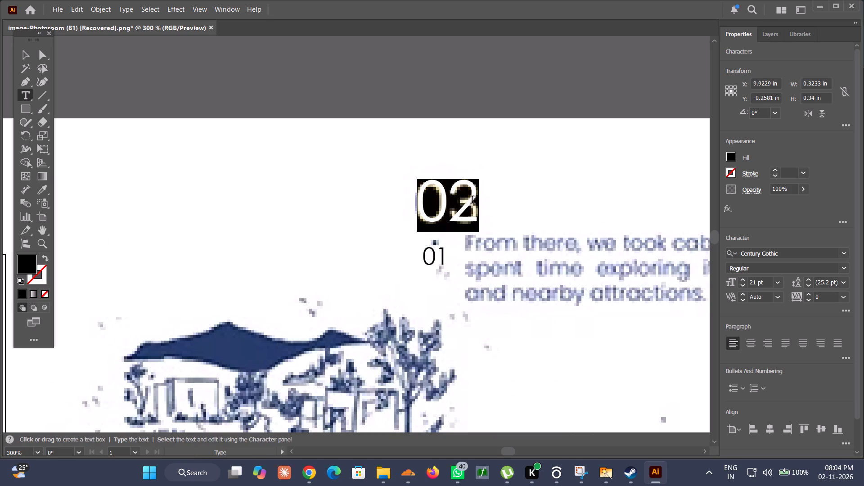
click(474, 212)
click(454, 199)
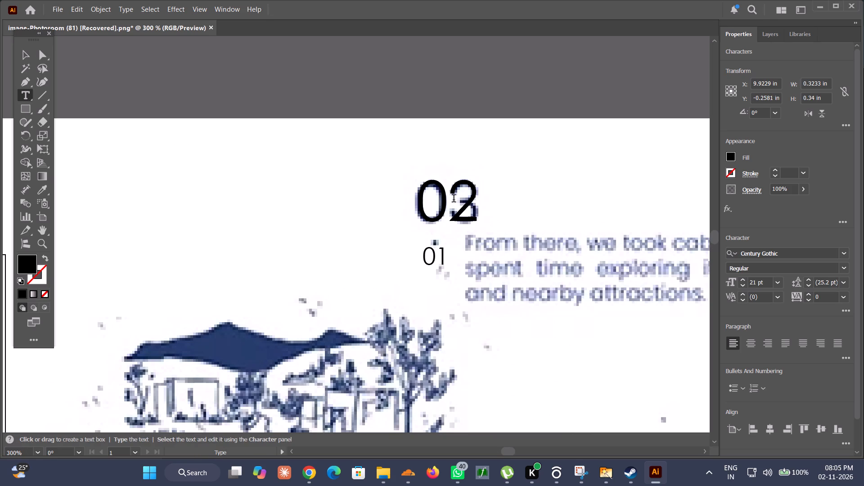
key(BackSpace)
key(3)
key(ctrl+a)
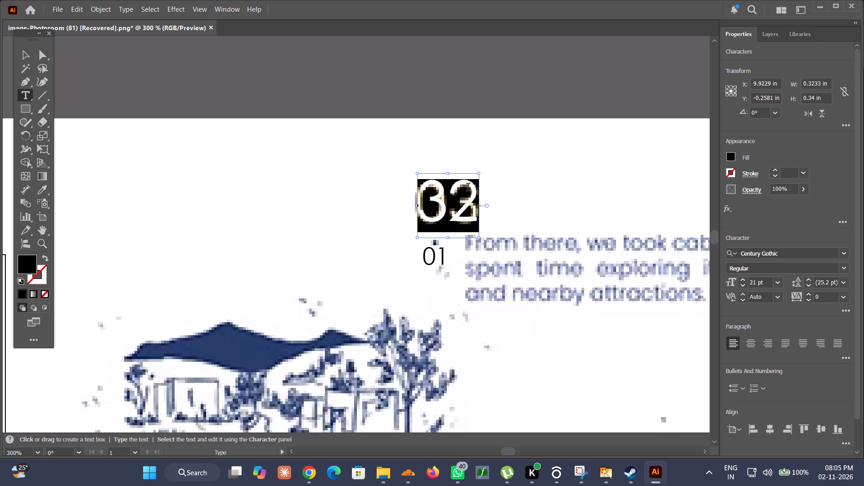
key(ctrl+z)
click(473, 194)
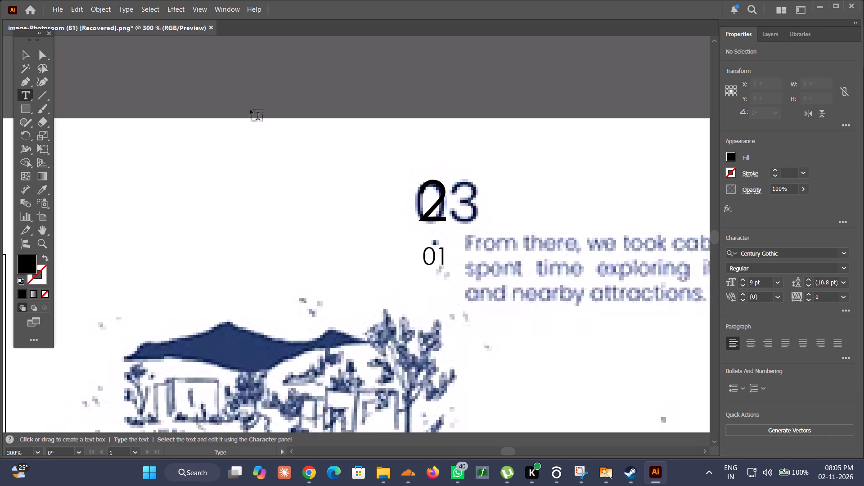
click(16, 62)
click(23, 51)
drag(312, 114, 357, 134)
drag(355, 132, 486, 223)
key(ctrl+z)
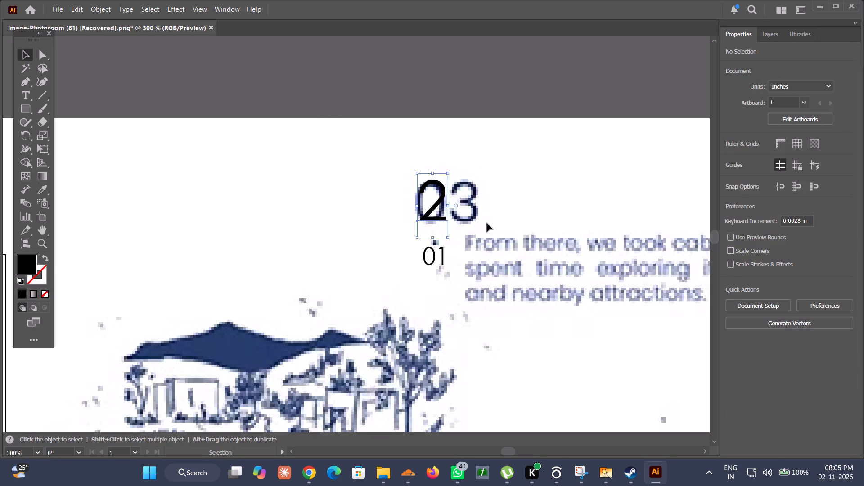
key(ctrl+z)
Replace the last digit of the pasted numeral at the 03 caption so it reads 03.
click(479, 207)
click(474, 201)
triple_click(473, 198)
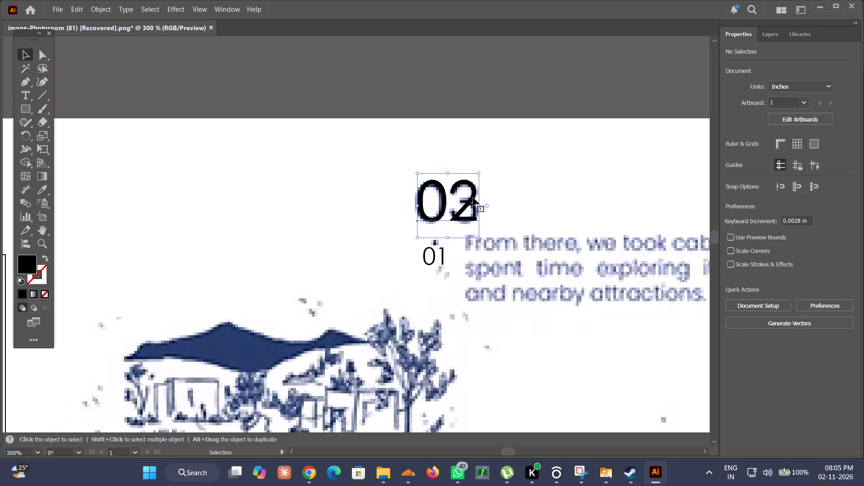
click(472, 189)
key(BackSpace)
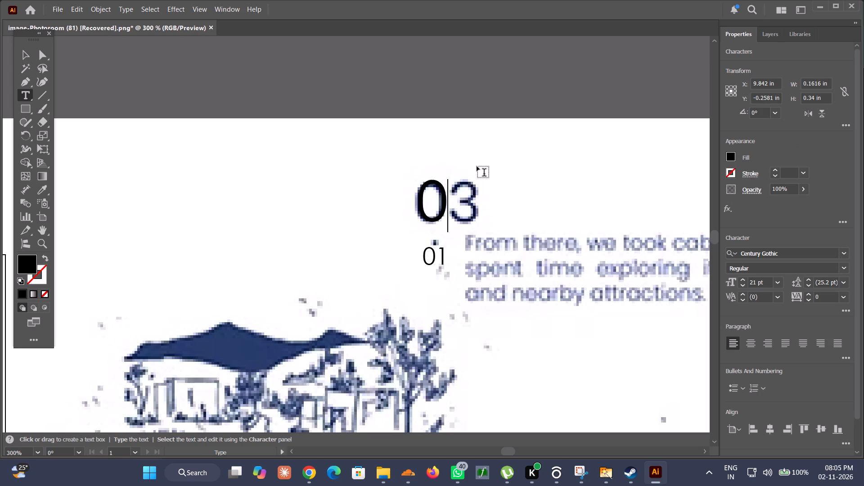
key(3)
click(14, 58)
click(30, 54)
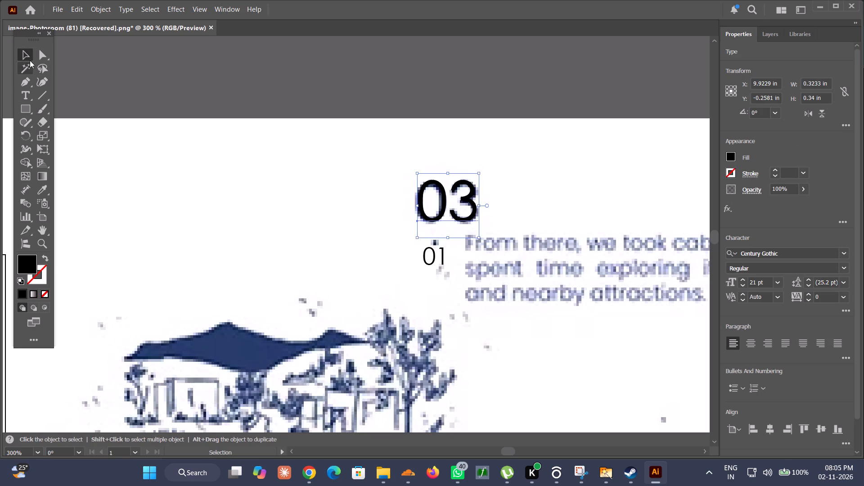
click(268, 121)
Move the small 01 copy onto the start of the 03 caption's first line.
drag(427, 260, 470, 243)
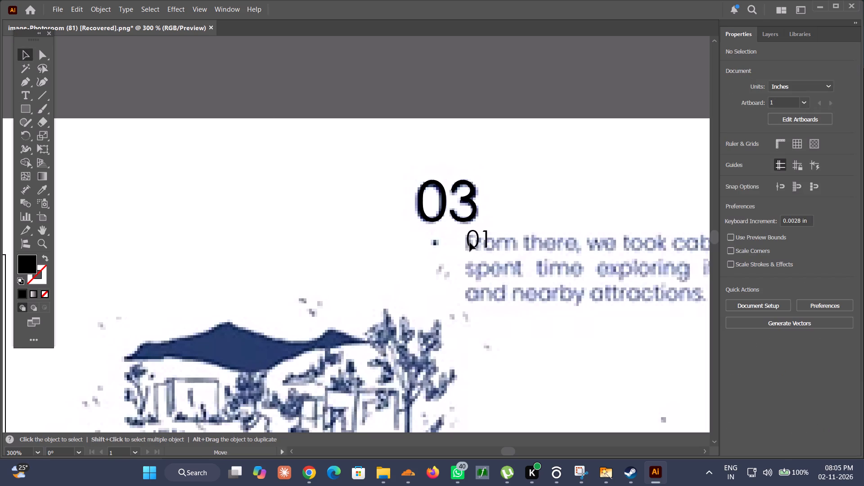
drag(470, 243, 468, 244)
click(393, 259)
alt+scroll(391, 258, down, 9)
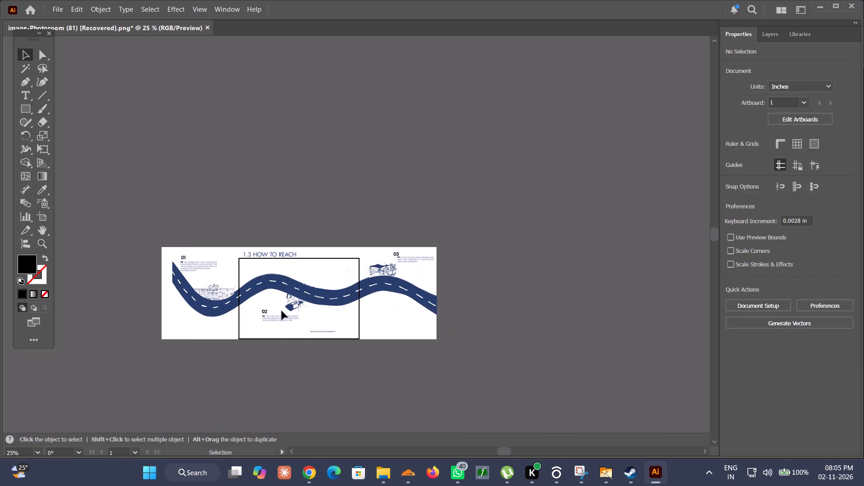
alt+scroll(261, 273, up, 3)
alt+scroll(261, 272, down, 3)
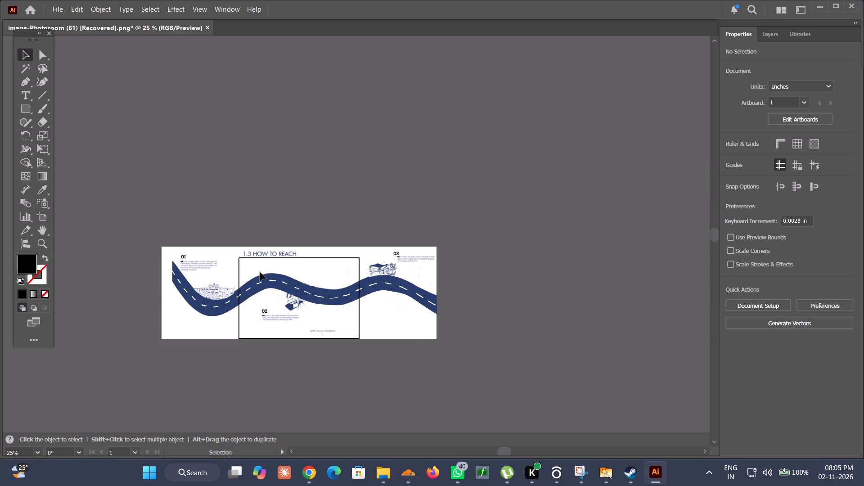
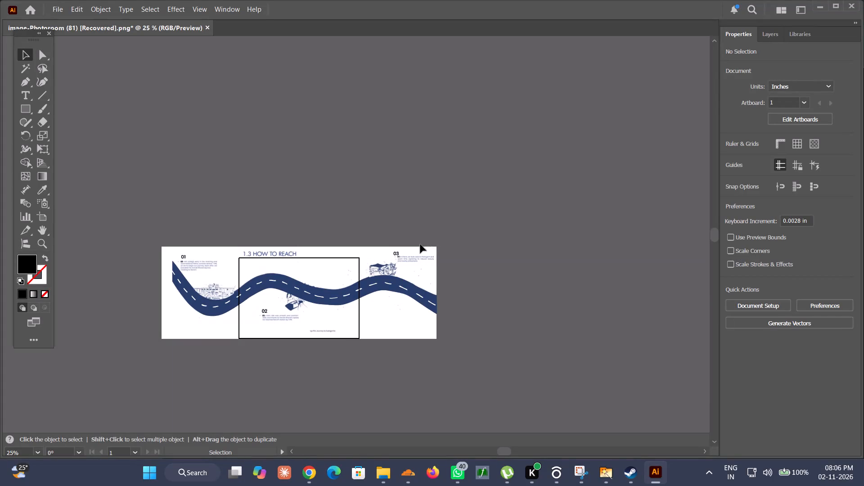
Copy the 03 numeral from the third caption and place the copy over the start of the 1.3 HOW TO REACH heading.
alt+scroll(434, 278, up, 5)
scroll(194, 126, right, 5)
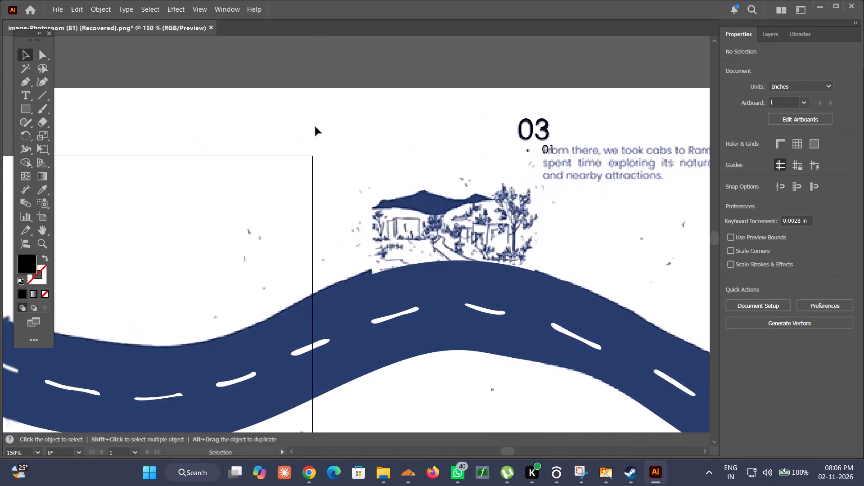
scroll(315, 127, right, 1)
alt+scroll(593, 117, down, 3)
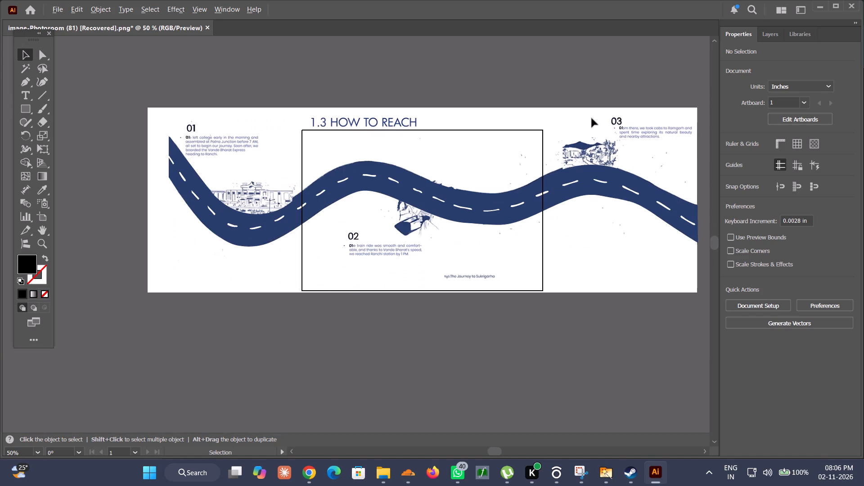
alt+scroll(592, 118, up, 1)
alt+scroll(587, 118, down, 2)
alt+scroll(587, 118, up, 3)
drag(612, 104, 665, 135)
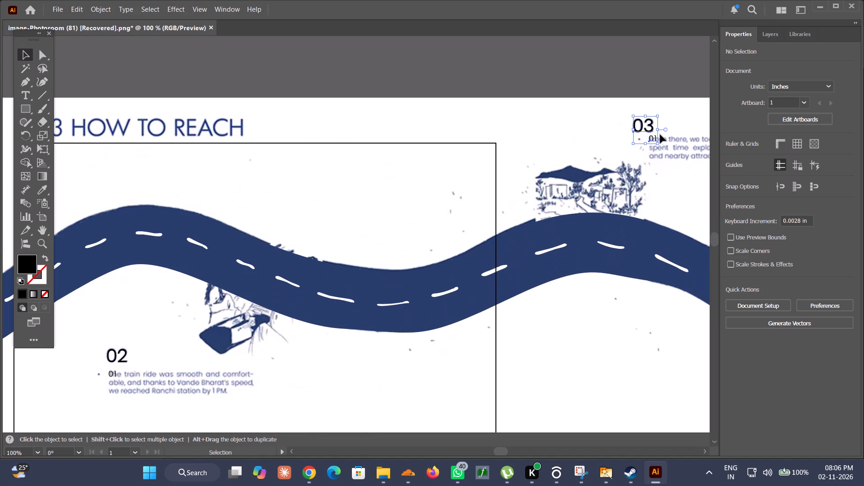
click(594, 114)
drag(610, 116, 657, 126)
key(ctrl+c)
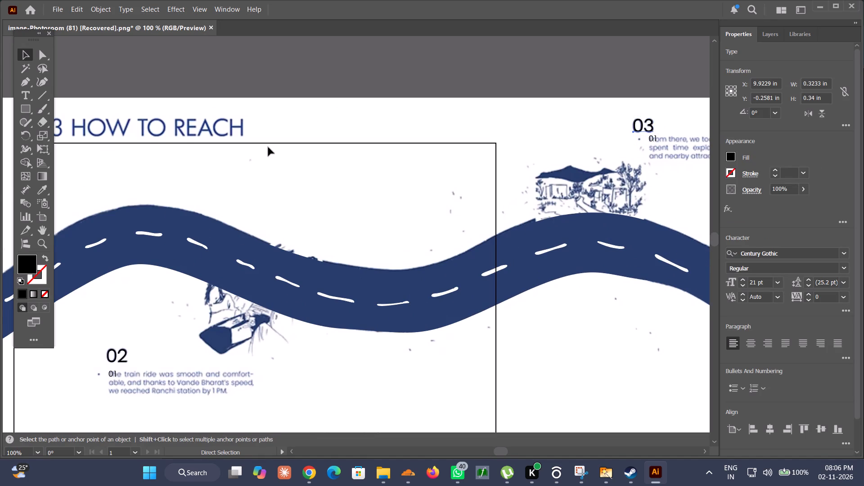
scroll(269, 147, right, 2)
alt+scroll(175, 126, up, 2)
key(ctrl+v)
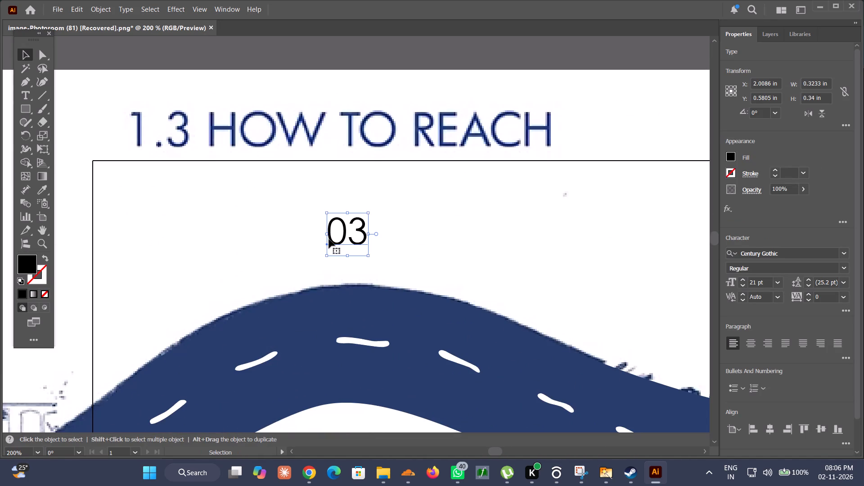
drag(330, 238, 138, 140)
Set the copied 03 numeral's font size to 29 pt and shift it slightly over the heading's reference 1.3.
triple_click(138, 140)
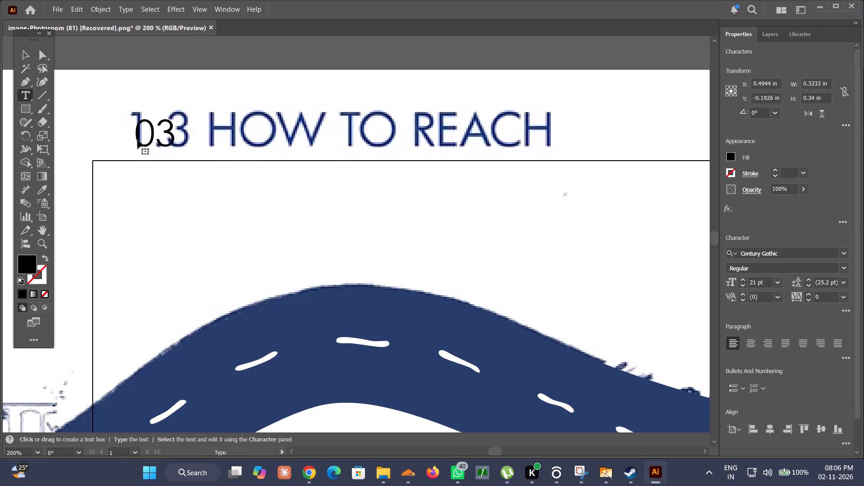
triple_click(742, 279)
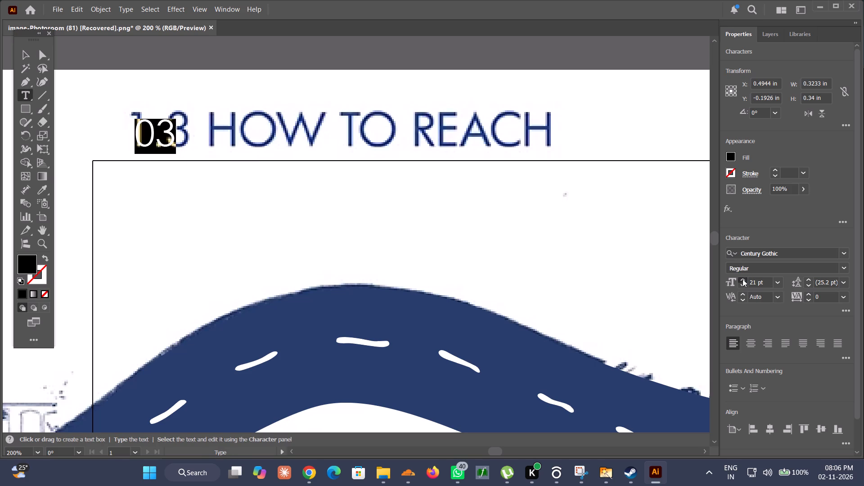
triple_click(742, 279)
click(742, 279)
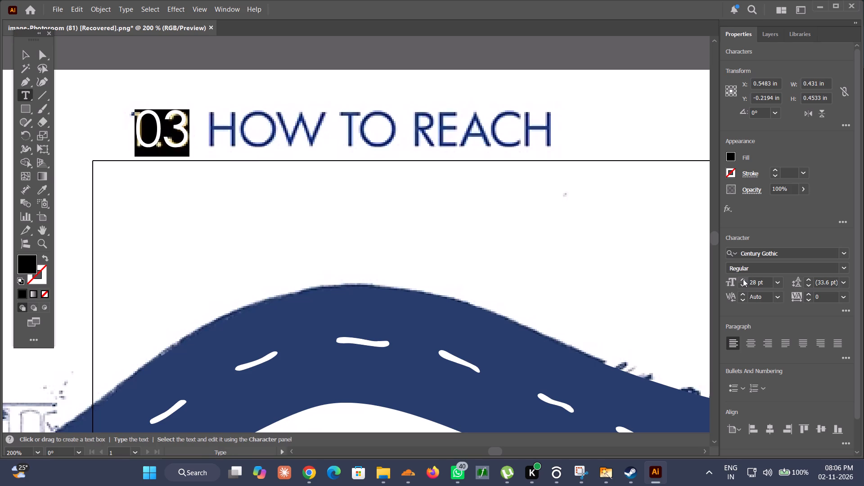
click(743, 279)
alt+scroll(134, 131, up, 4)
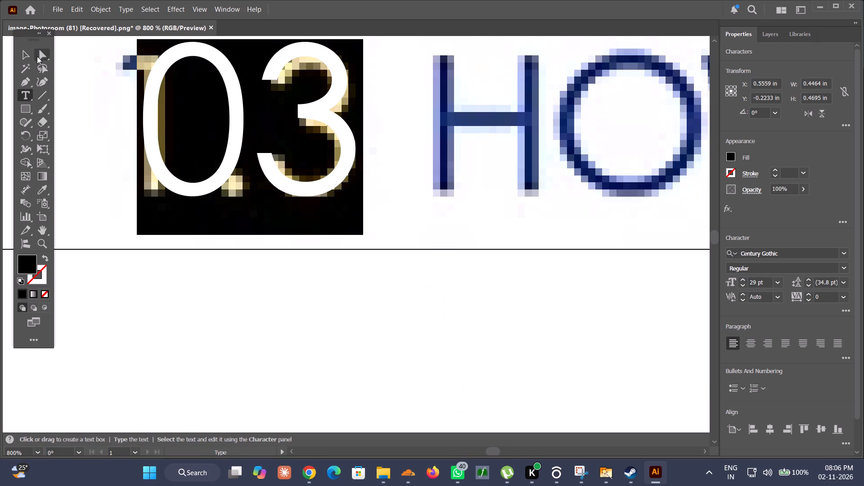
click(27, 58)
drag(148, 153, 143, 154)
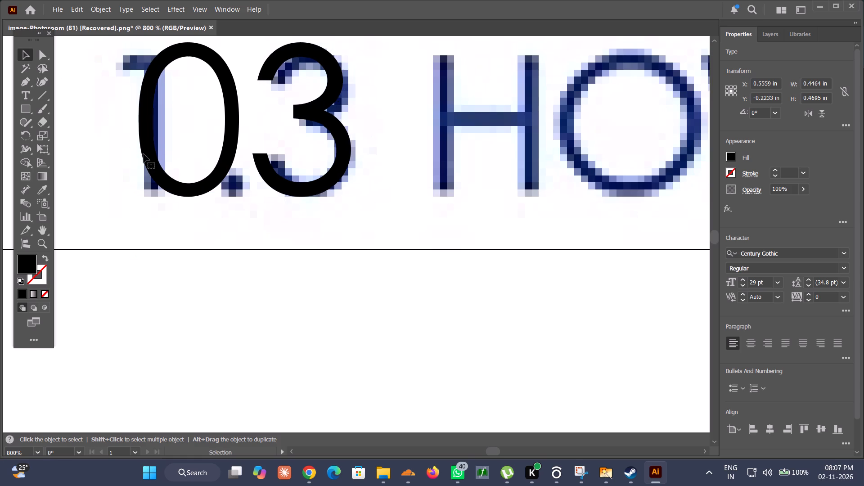
Insert a period between the two digits of the copied numeral so it reads 0.3.
double_click(216, 168)
click(233, 176)
click(245, 160)
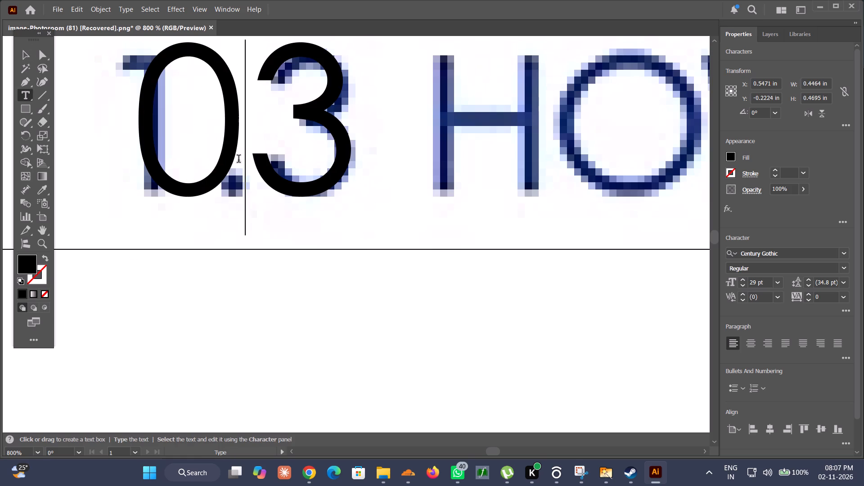
key(period)
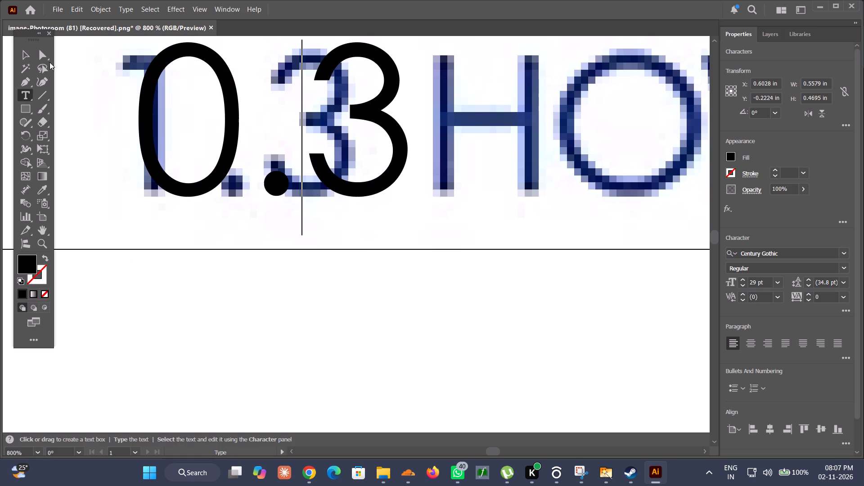
click(23, 58)
click(79, 71)
Set the 0.3 text's font size to 27 pt and align it over the heading's reference 1.3.
drag(81, 49, 454, 215)
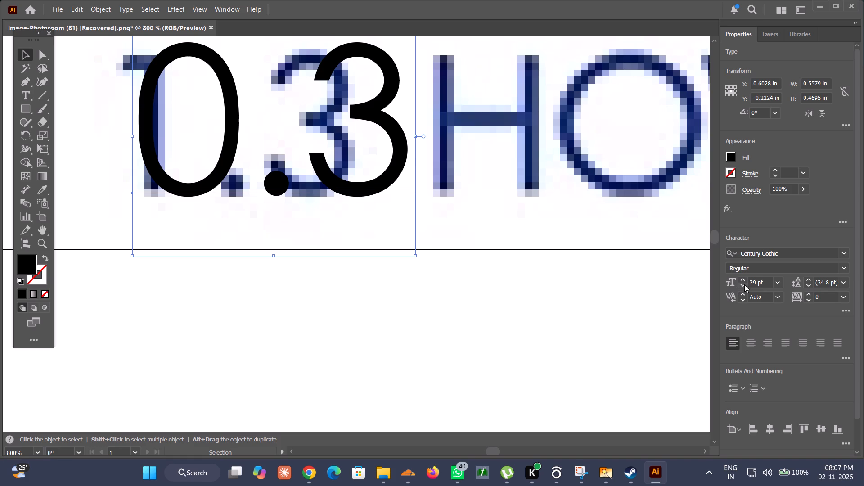
click(744, 284)
click(744, 284)
drag(347, 190, 328, 186)
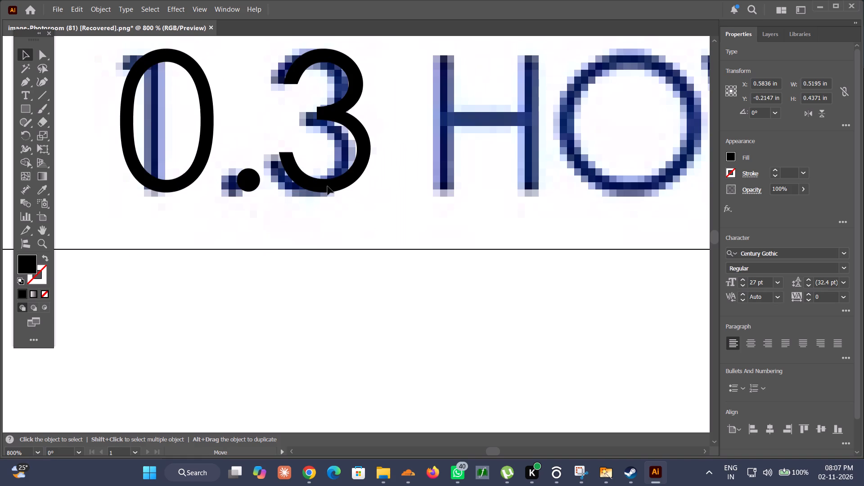
drag(328, 186, 322, 187)
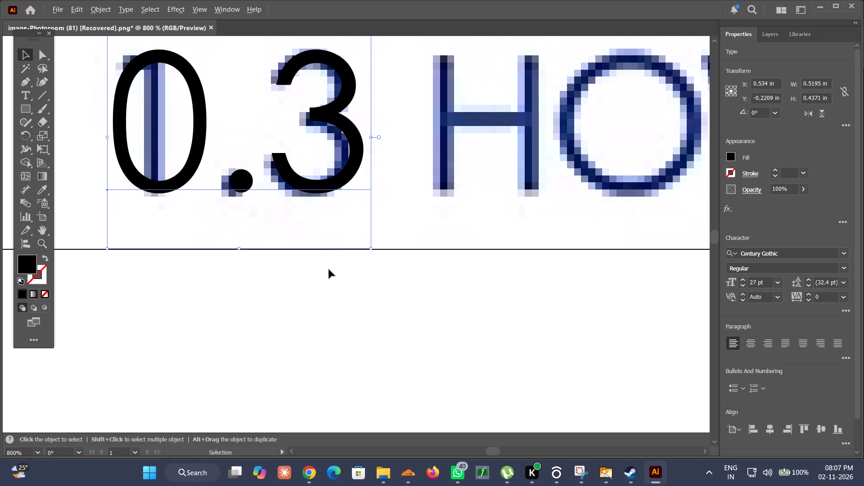
click(337, 290)
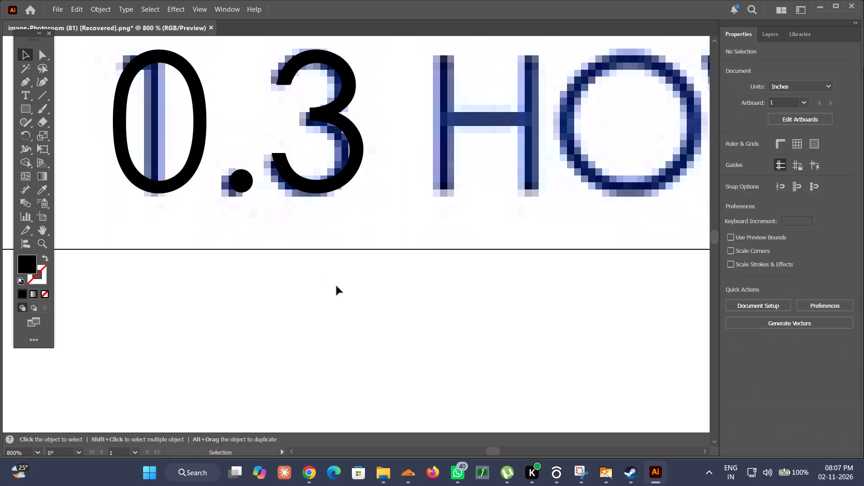
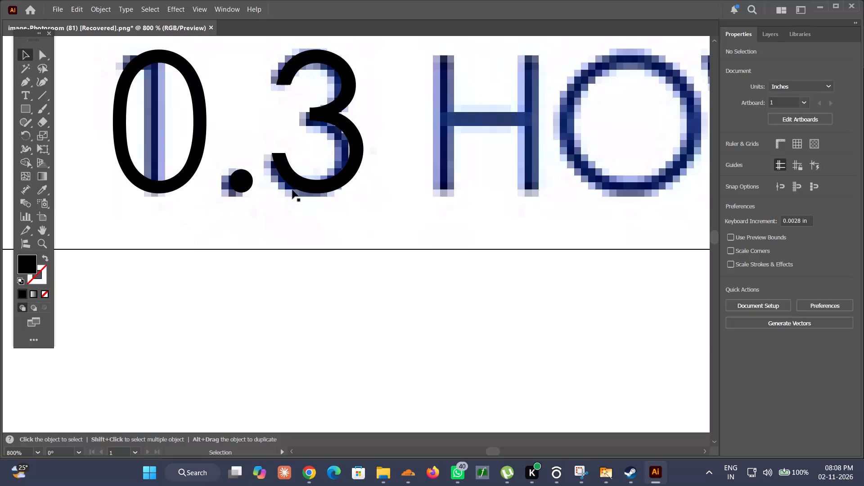
Copy the 0.3 text and align the copy over the start of HOW in the heading's reference lettering.
triple_click(292, 190)
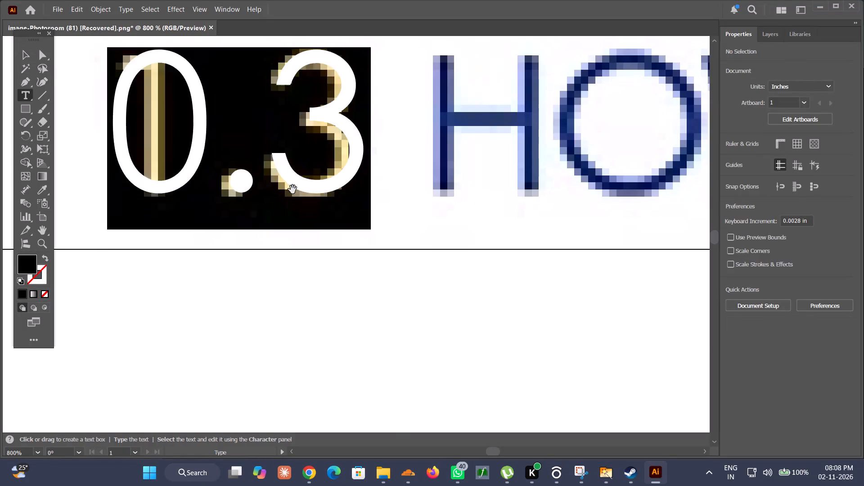
alt+scroll(292, 189, down, 3)
scroll(292, 189, left, 3)
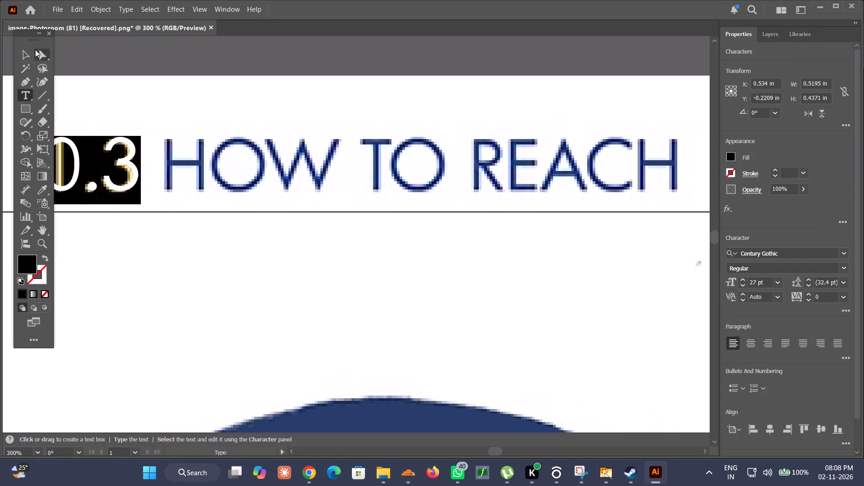
click(30, 50)
alt+drag(130, 182, 246, 178)
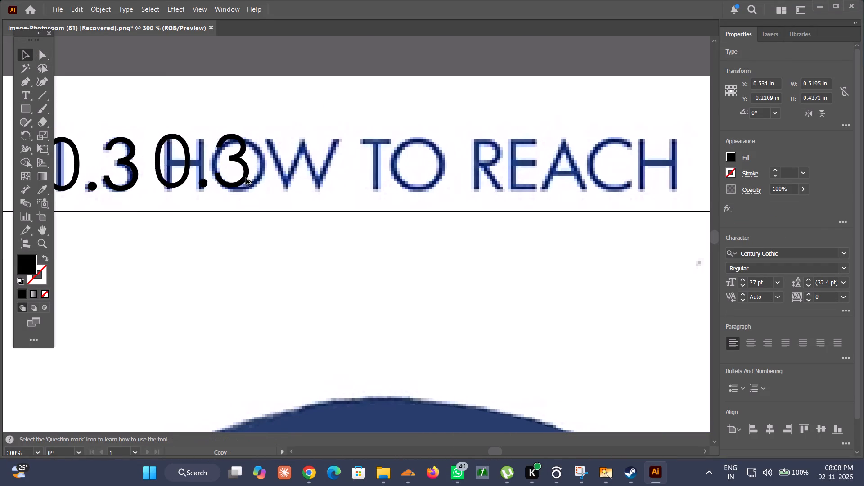
alt+drag(246, 178, 248, 182)
Replace the copied 0.3 text beside the heading number with HOW TO REACH.
alt+triple_click(248, 182)
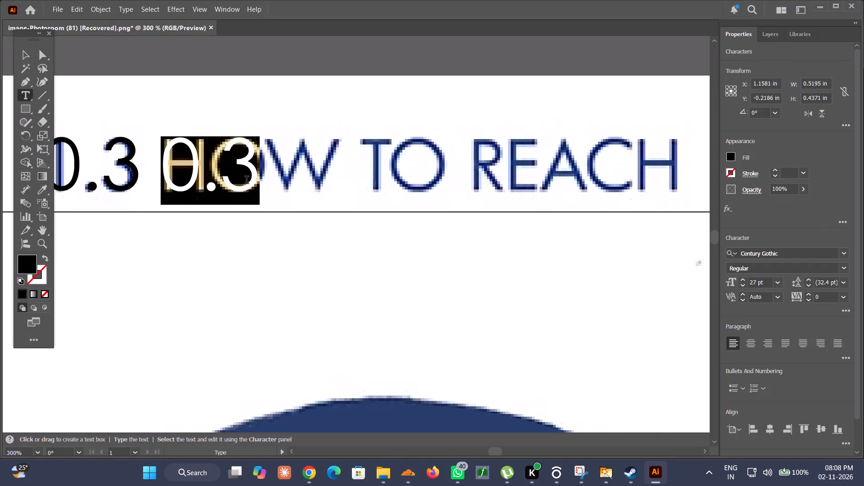
key(h)
text(OW)
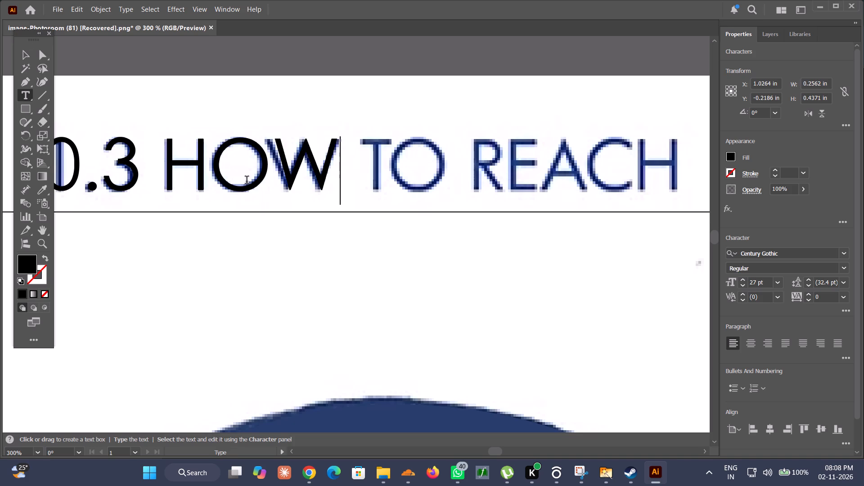
key(space)
text(T)
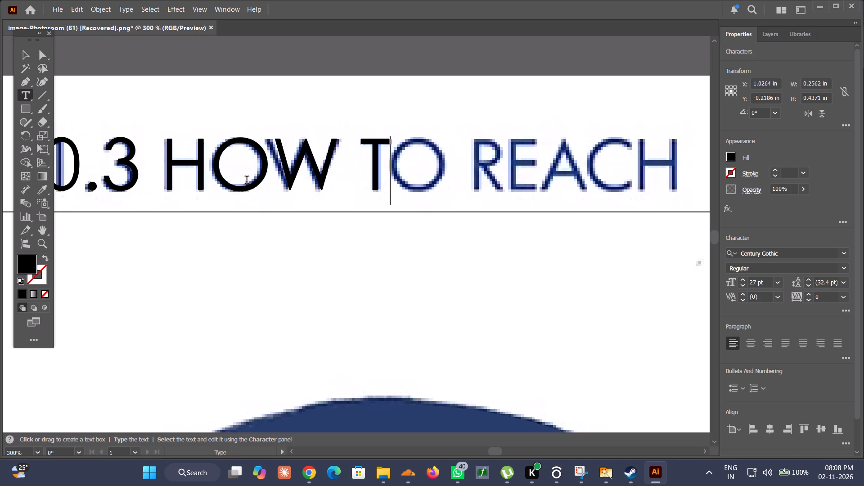
text(O REACH)
scroll(247, 181, left, 1)
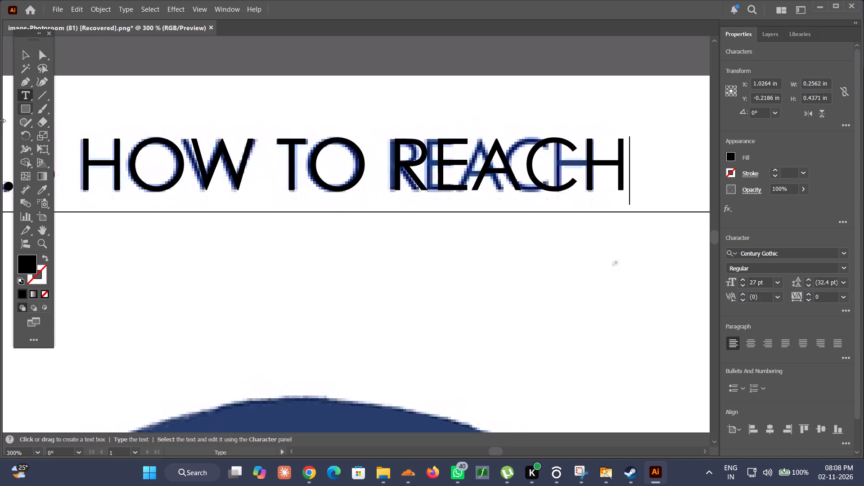
click(22, 51)
click(271, 232)
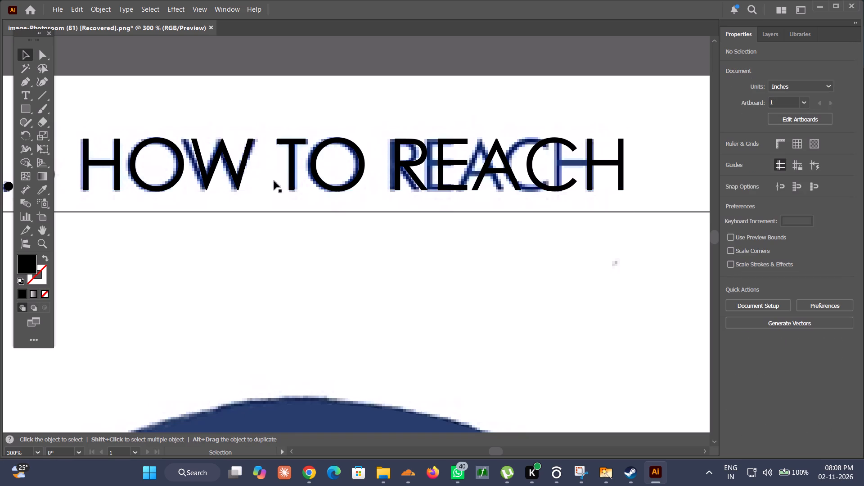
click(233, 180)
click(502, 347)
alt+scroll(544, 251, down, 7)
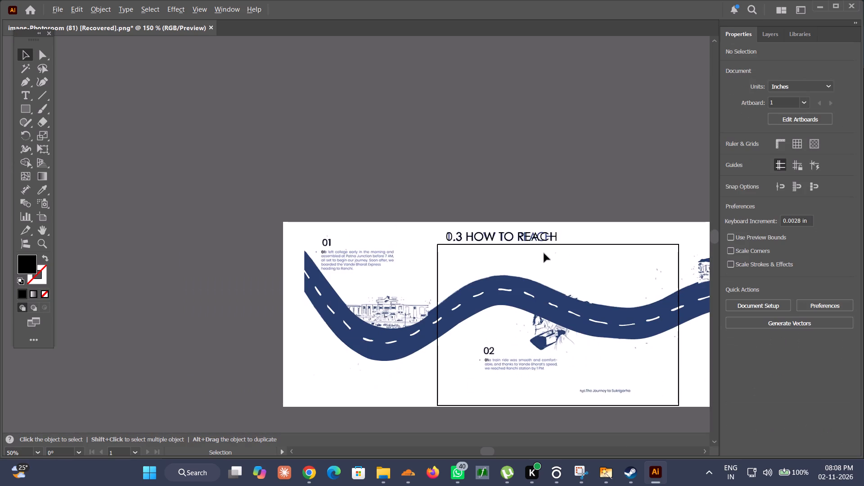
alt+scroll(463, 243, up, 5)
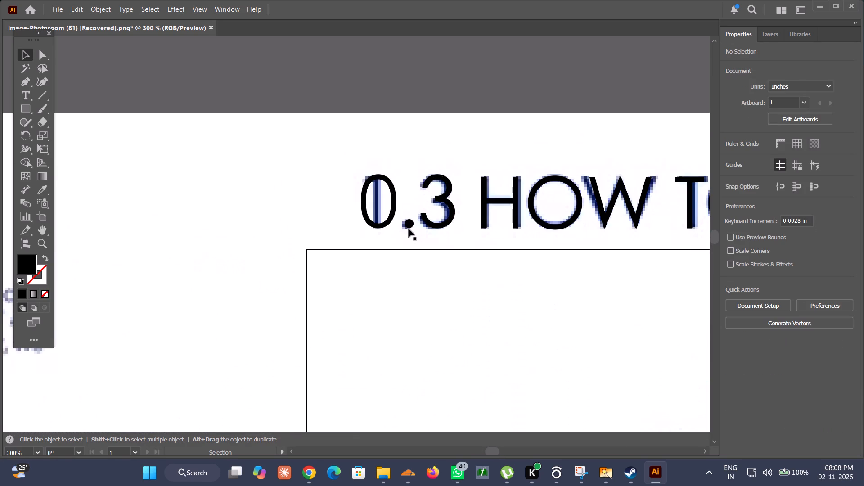
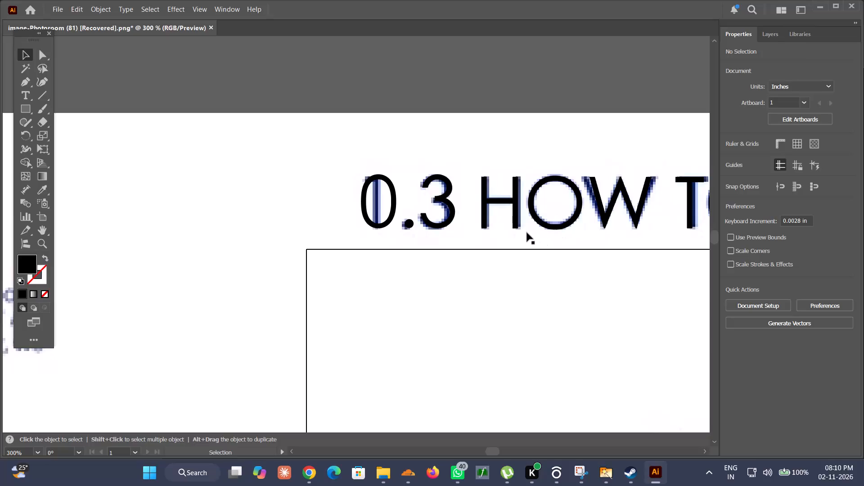
Hide the reference image layer and review the vector road, numerals and heading on their own.
alt+scroll(527, 233, down, 8)
scroll(526, 233, left, 4)
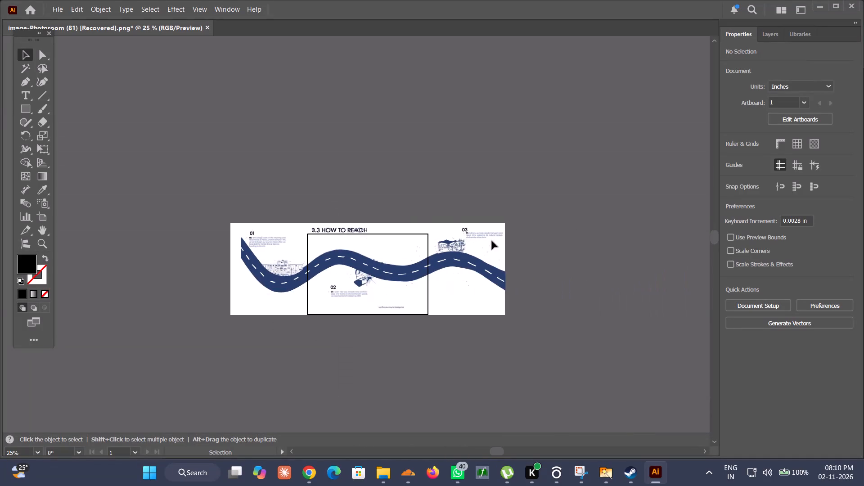
alt+scroll(289, 270, up, 3)
alt+scroll(215, 179, up, 1)
scroll(185, 188, right, 1)
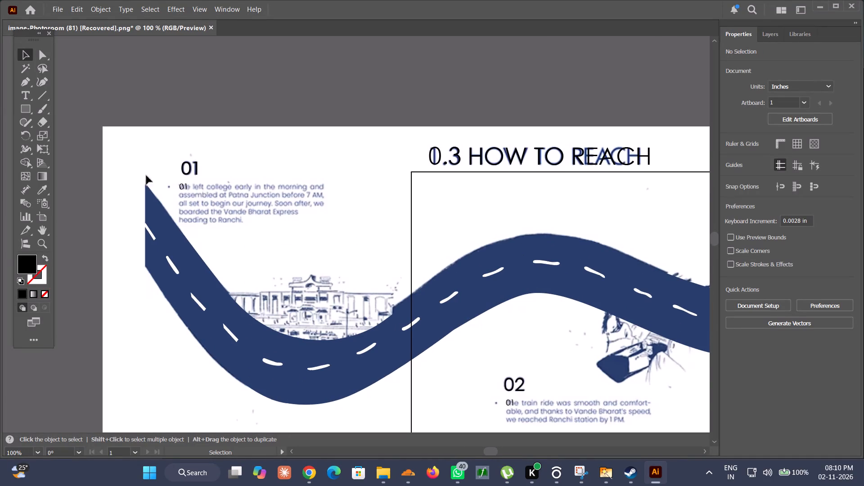
scroll(146, 175, right, 1)
click(22, 49)
alt+scroll(503, 115, down, 2)
click(775, 36)
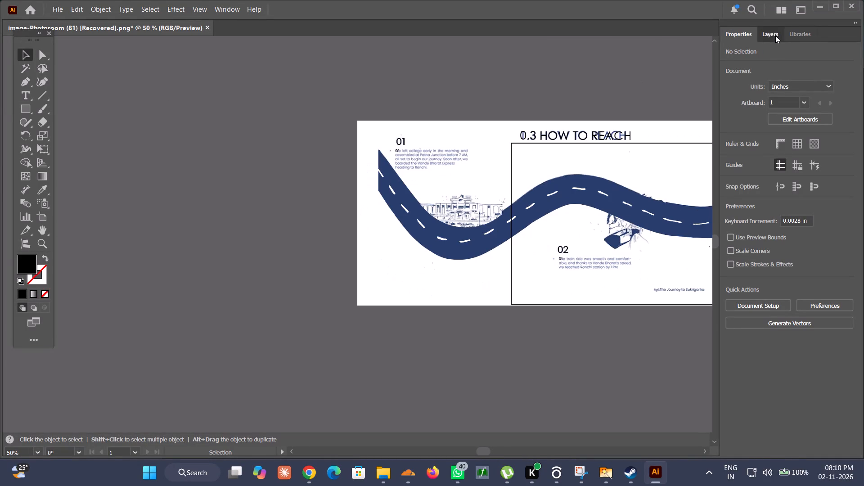
click(732, 85)
scroll(732, 85, left, 3)
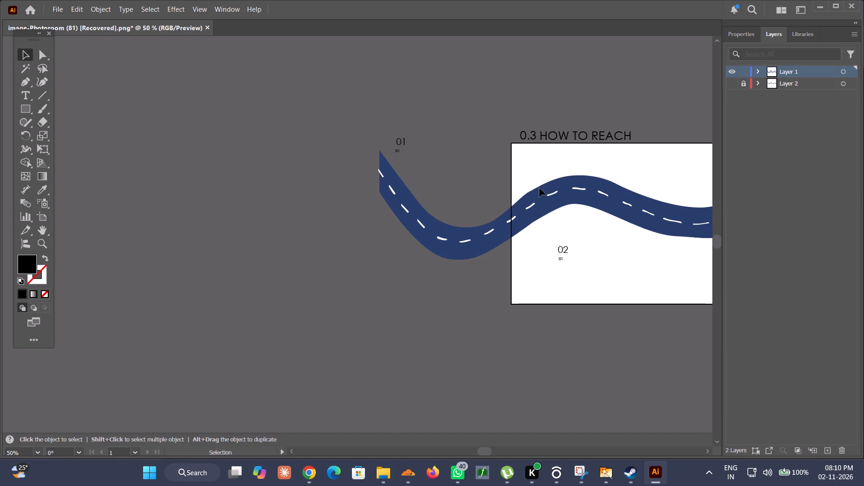
scroll(425, 234, left, 3)
scroll(425, 234, down, 1)
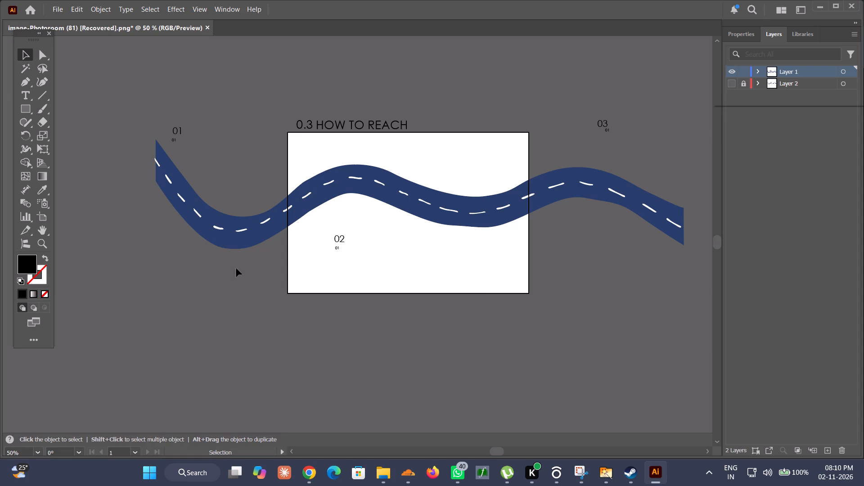
Enter artboard editing and turn off moving the artwork together with the artboard.
click(747, 36)
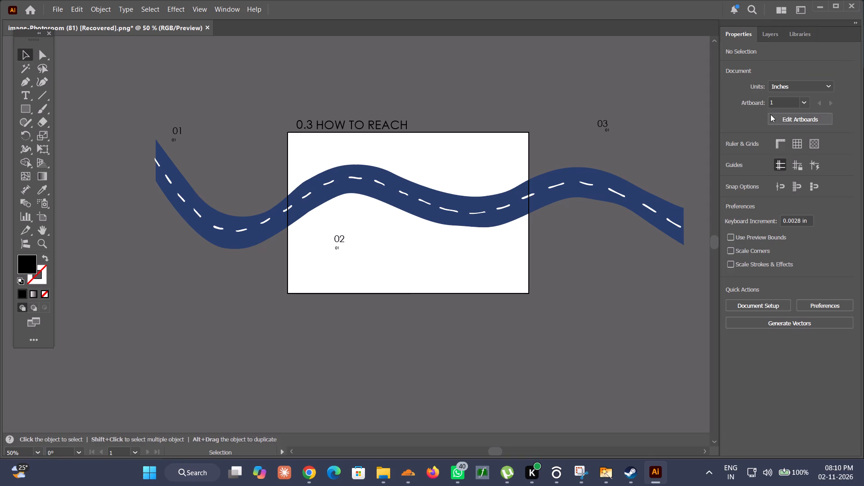
click(770, 114)
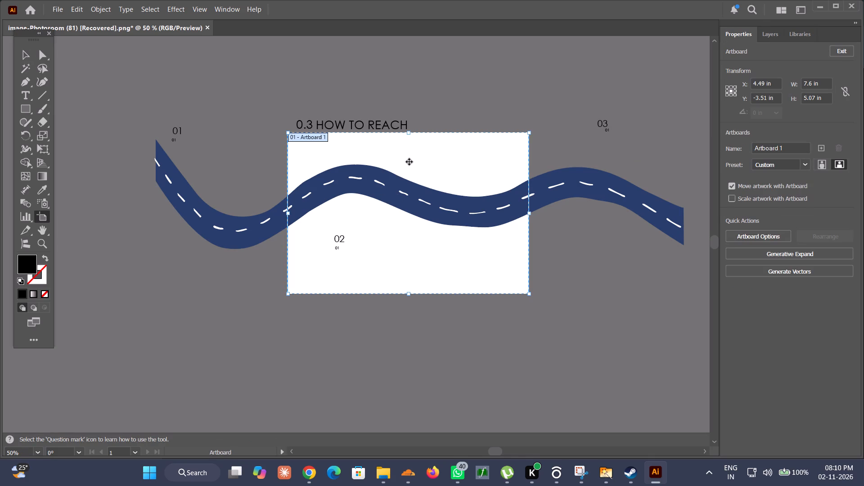
alt+drag(409, 162, 319, 157)
key(ctrl+z)
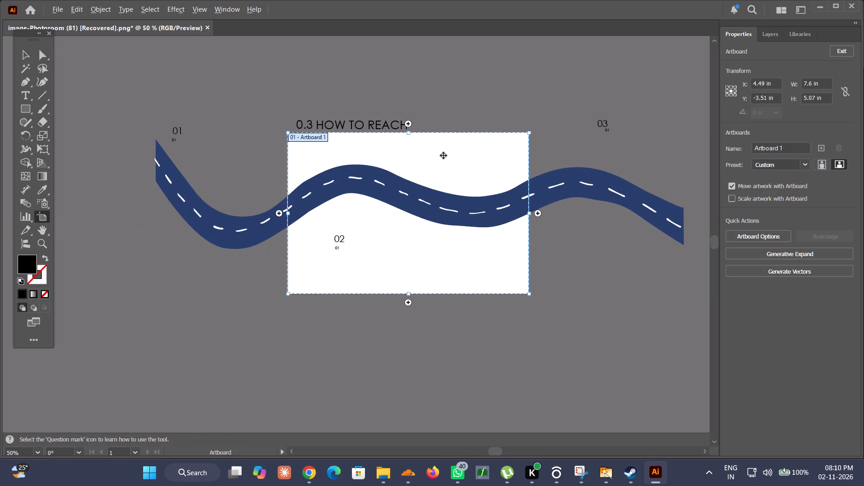
click(733, 189)
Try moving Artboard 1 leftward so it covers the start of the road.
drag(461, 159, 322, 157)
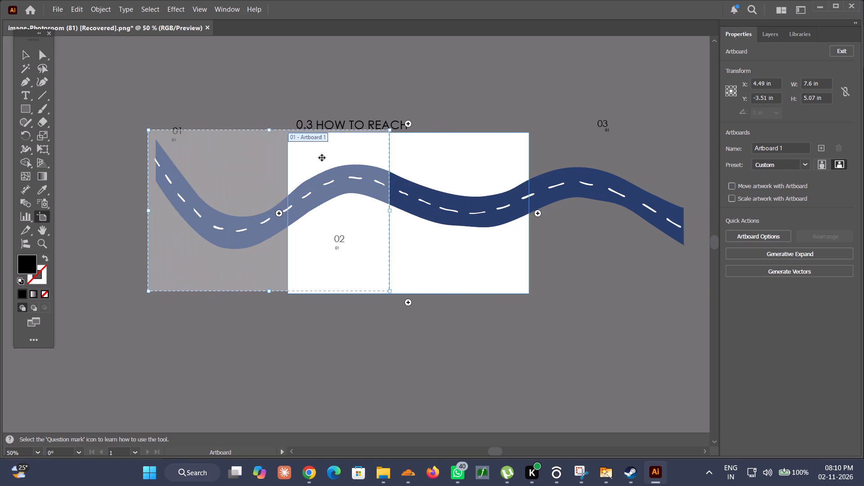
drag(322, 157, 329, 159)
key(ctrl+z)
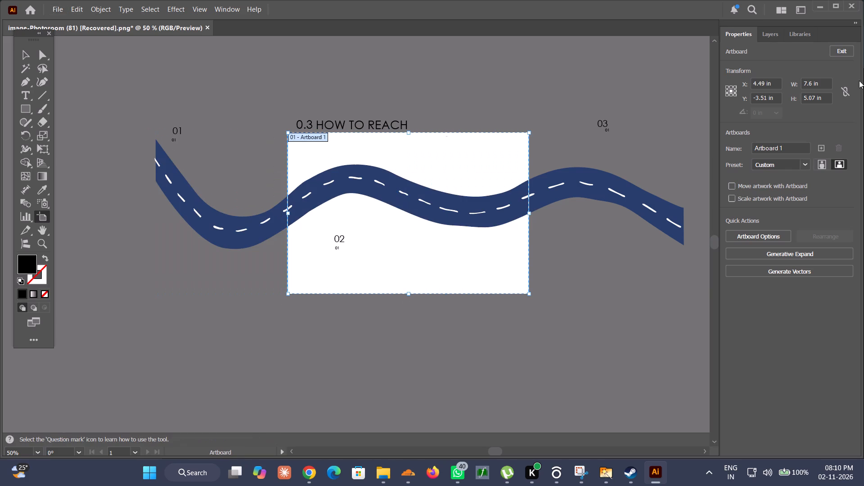
Show the reference image layer again and move Artboard 1 so its left edge meets the reference image's left edge.
click(770, 29)
click(731, 81)
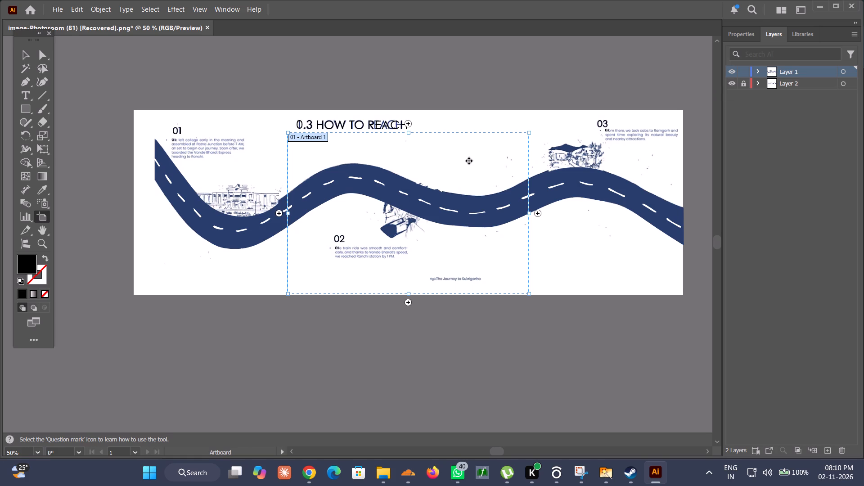
drag(452, 171, 299, 165)
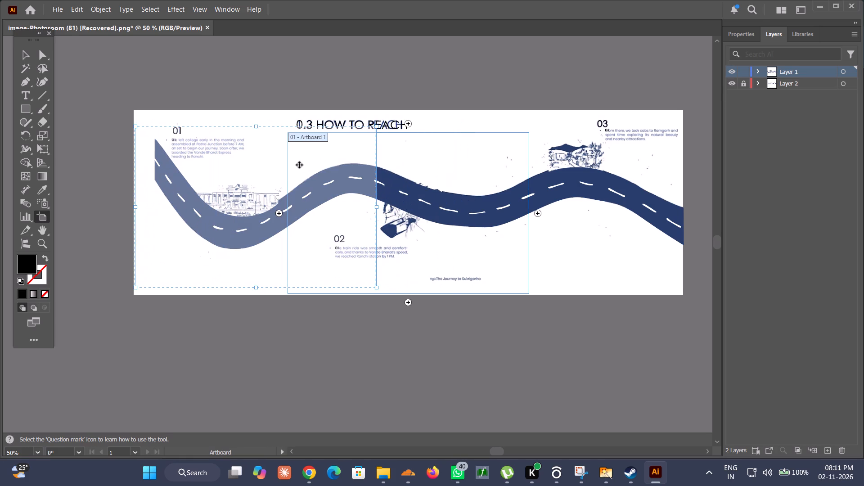
drag(299, 165, 298, 165)
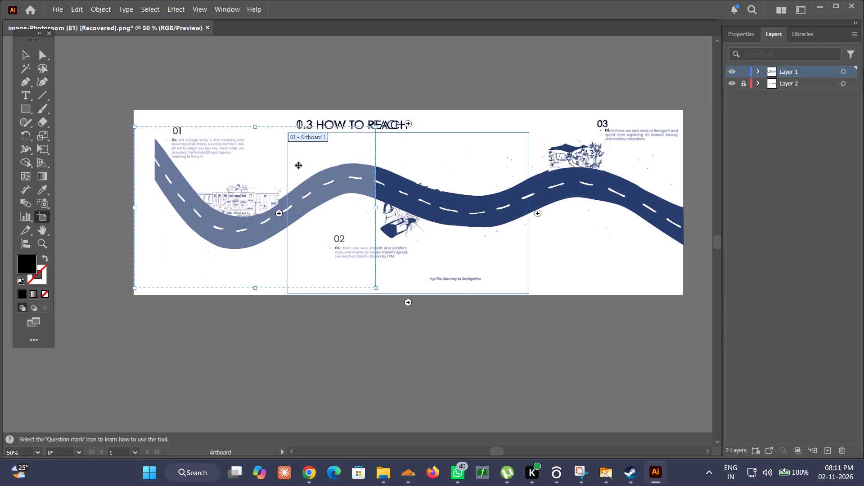
drag(298, 165, 298, 165)
Stretch Artboard 1's top and bottom edges to match the reference image, making it about 5.82 in high.
drag(252, 126, 252, 116)
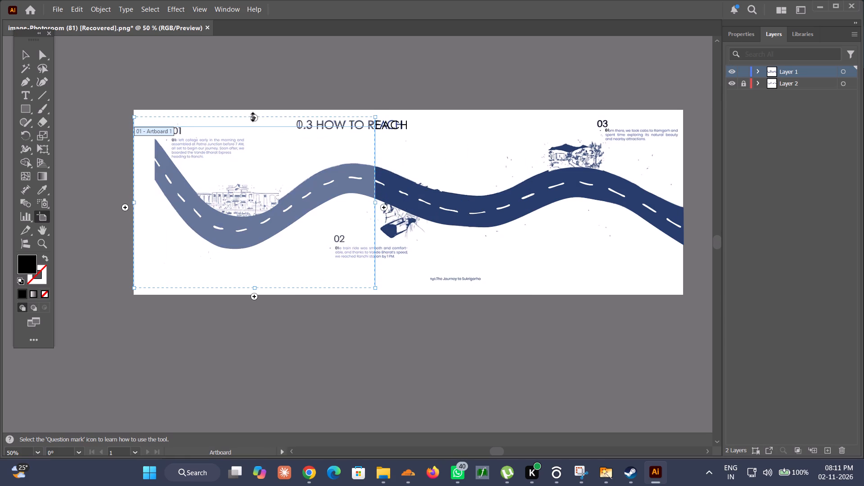
drag(252, 116, 252, 110)
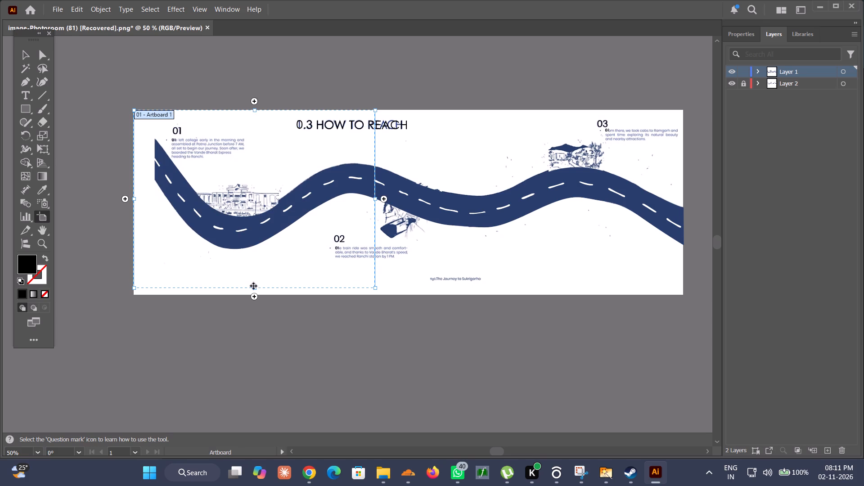
drag(252, 289, 252, 295)
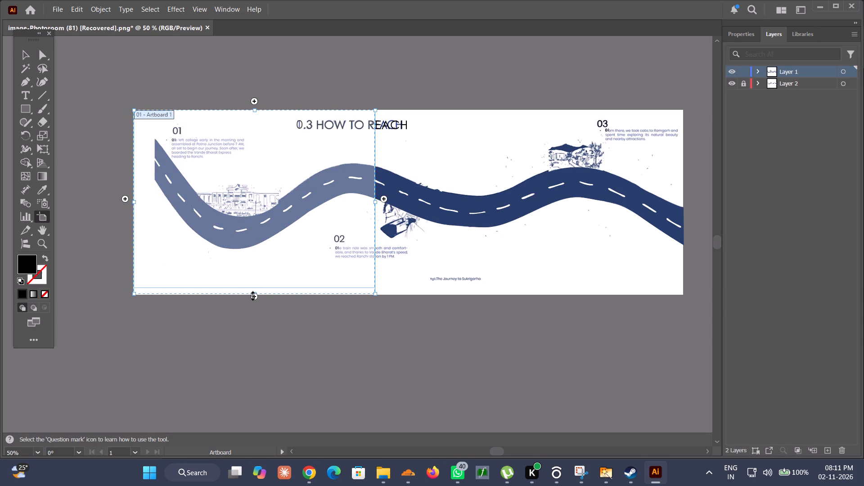
drag(252, 295, 251, 296)
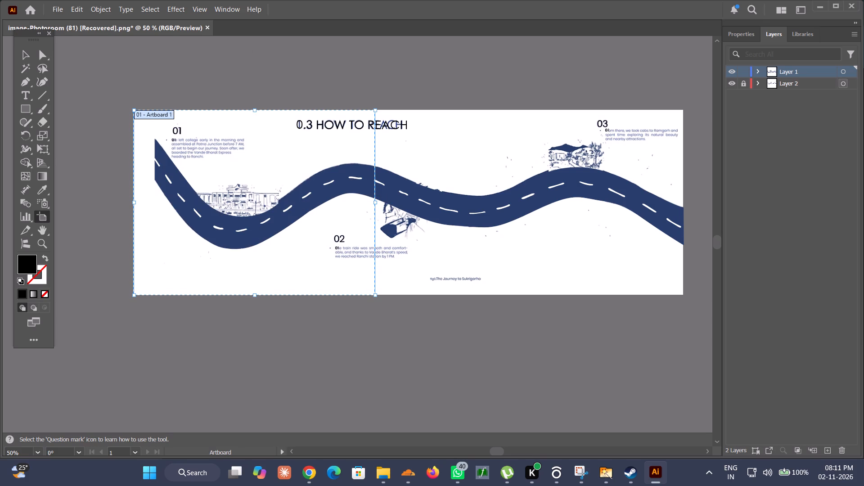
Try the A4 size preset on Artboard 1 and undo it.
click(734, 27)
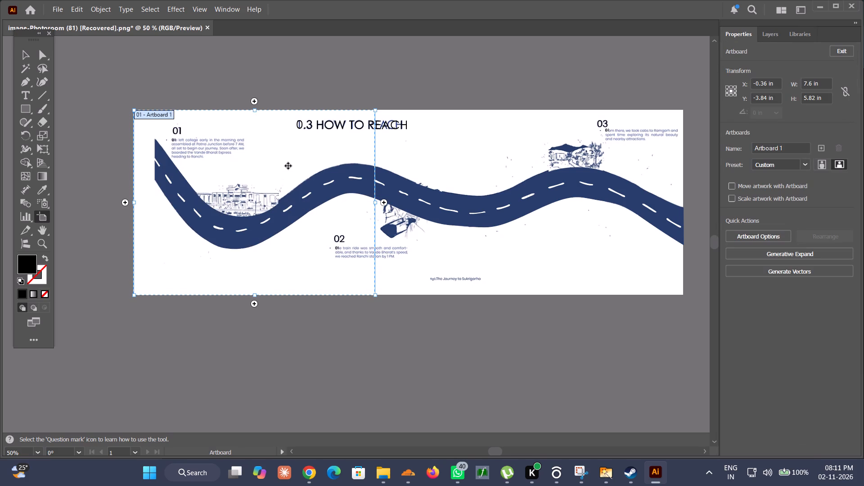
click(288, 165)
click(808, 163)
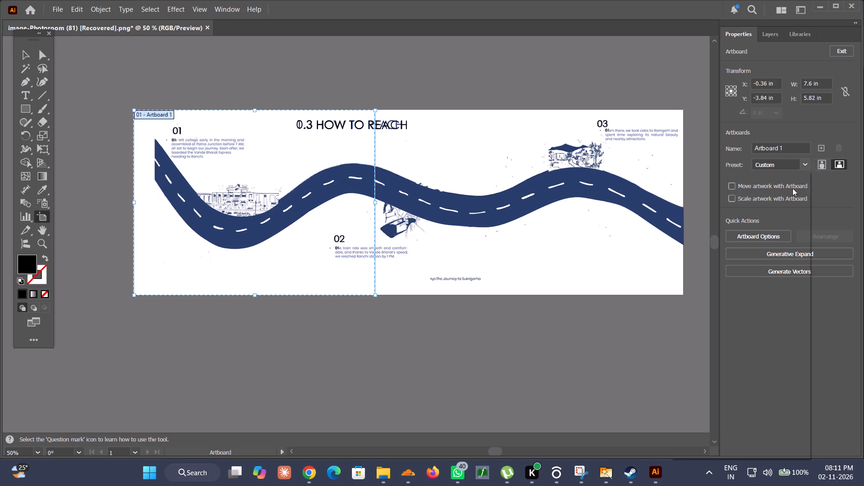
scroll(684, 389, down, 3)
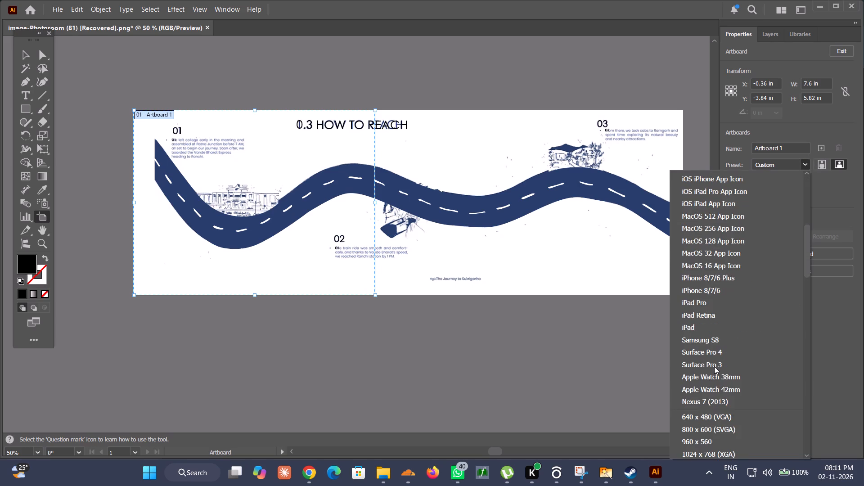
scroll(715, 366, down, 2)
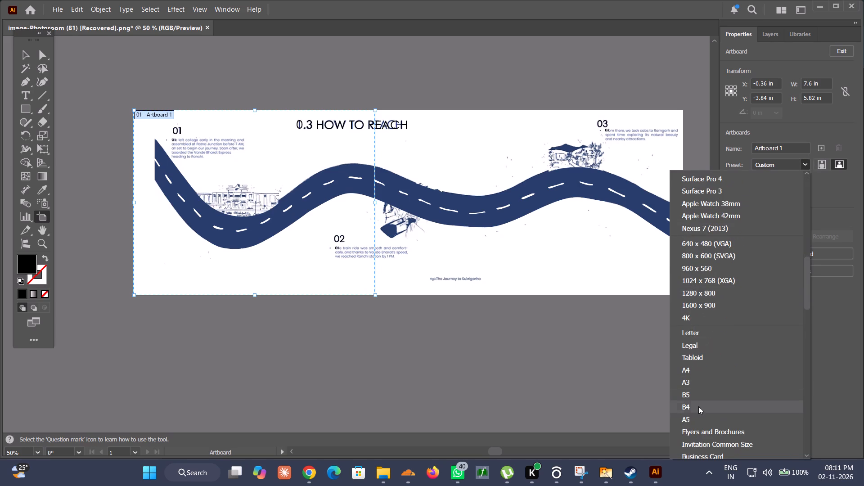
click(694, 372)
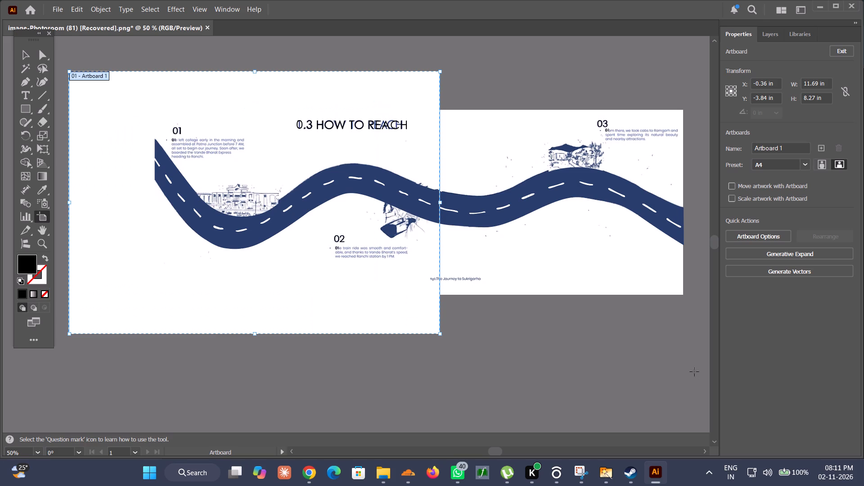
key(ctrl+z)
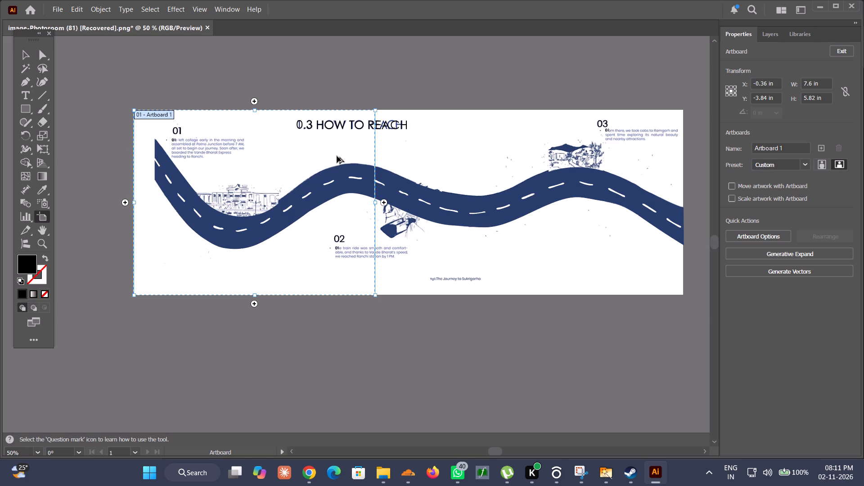
Duplicate Artboard 1 and place the copy directly to its right, aligned with the reference image's top edge.
alt+drag(314, 143, 559, 138)
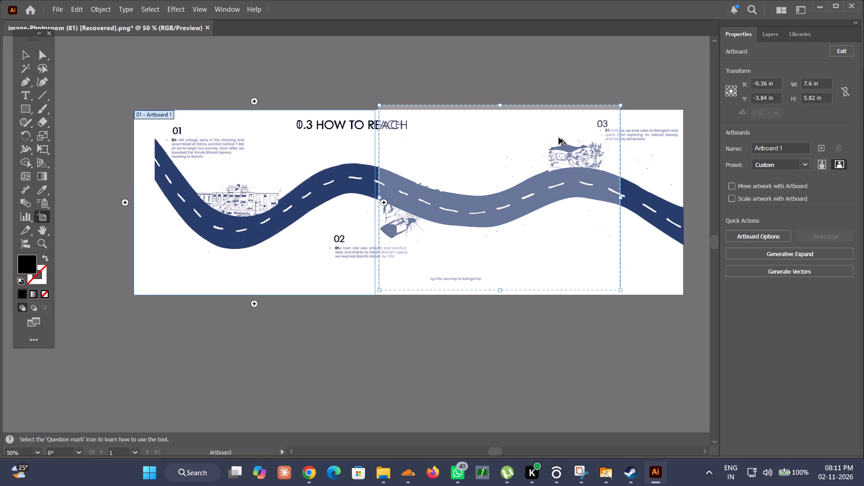
alt+drag(559, 138, 554, 143)
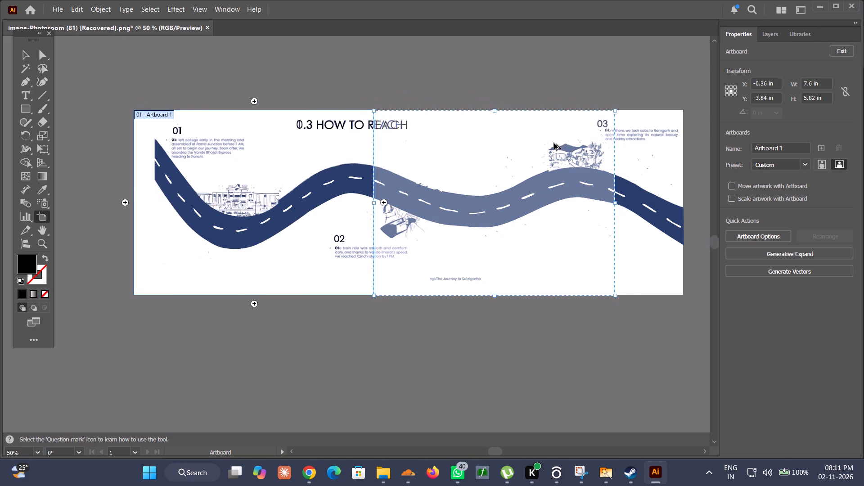
alt+drag(554, 143, 555, 143)
Nudge the artboard copy leftward until its left edge meets Artboard 1's right edge, and leave artboard editing.
ctrl+scroll(385, 158, up, 6)
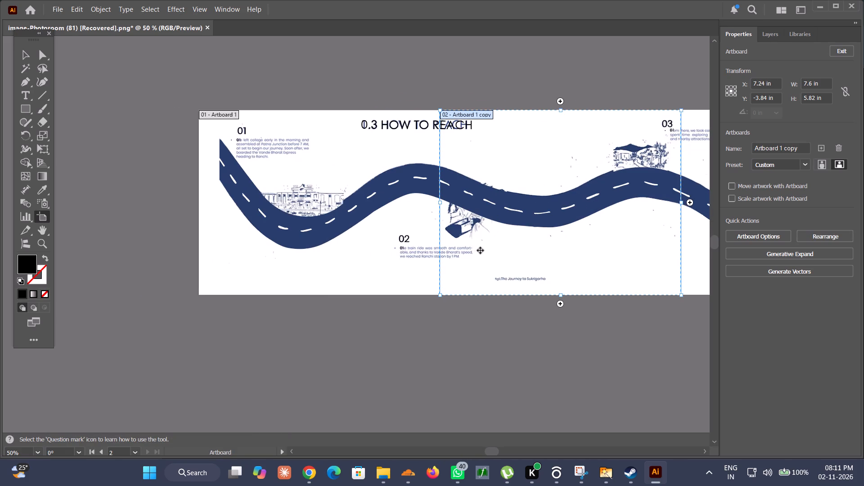
ctrl+alt+scroll(479, 251, up, 8)
ctrl+alt+scroll(479, 251, down, 6)
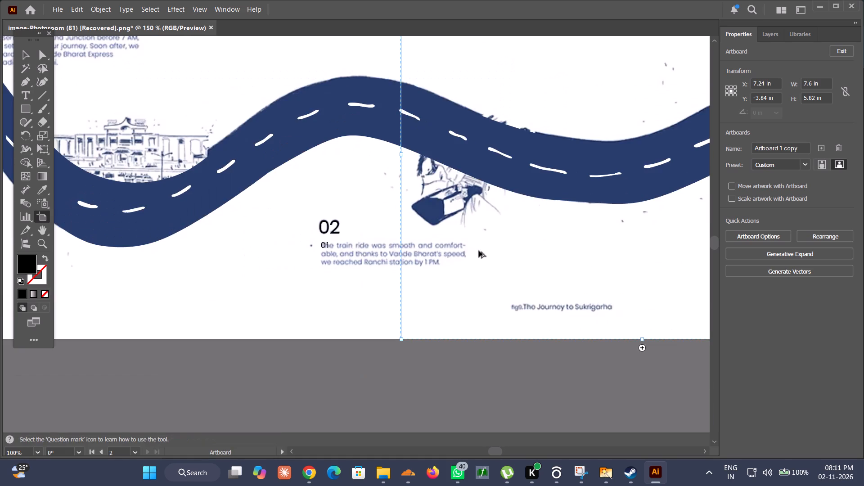
ctrl+alt+scroll(409, 257, up, 7)
ctrl+alt+scroll(409, 257, down, 3)
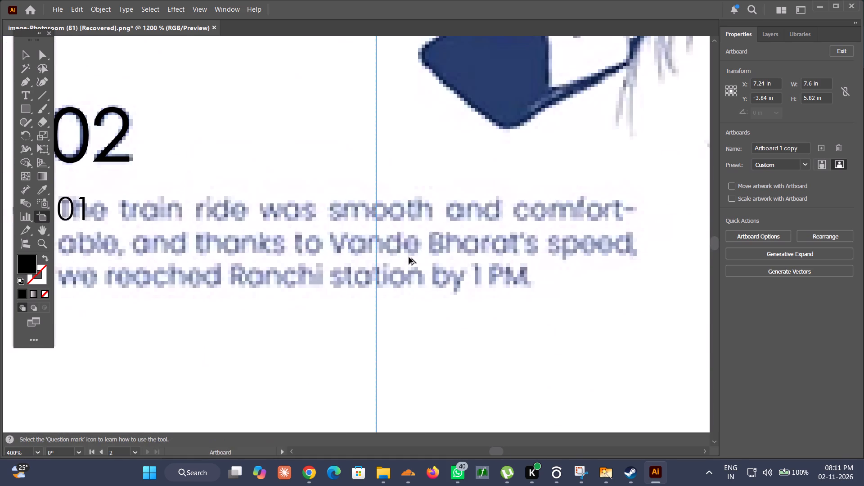
ctrl+alt+scroll(409, 257, down, 2)
ctrl+alt+scroll(409, 257, up, 4)
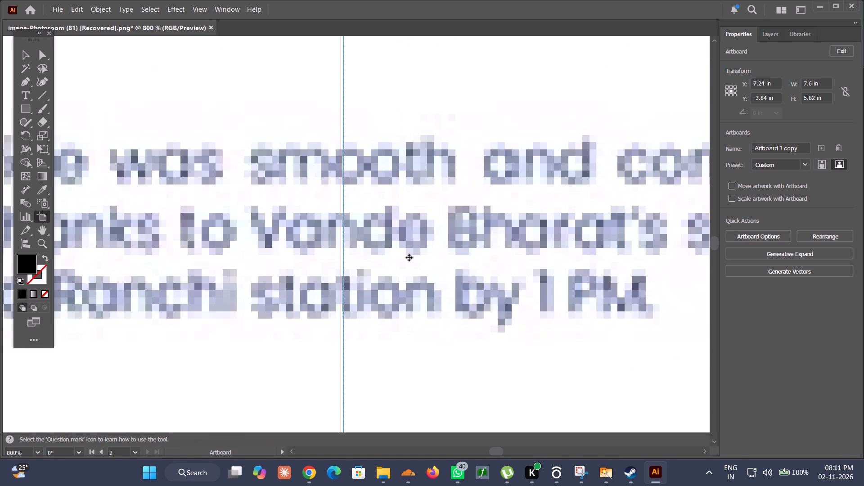
key(Left)
key(Left)
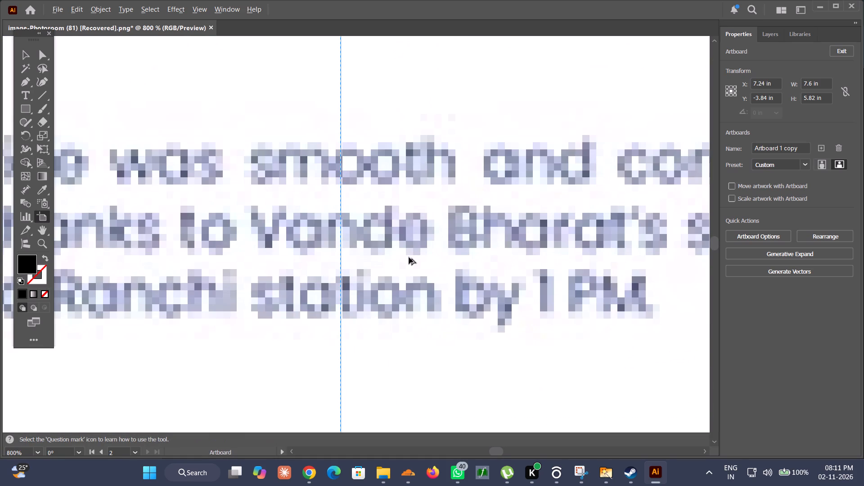
ctrl+alt+scroll(409, 257, down, 8)
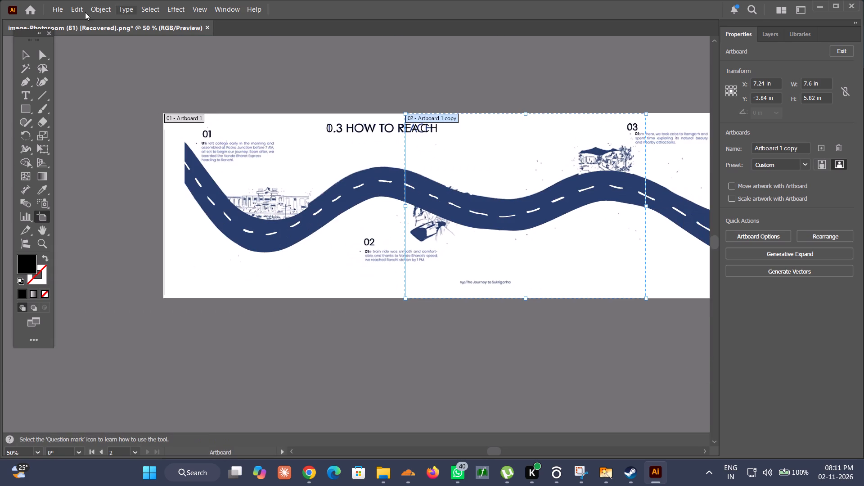
click(24, 51)
Apply the A4 size preset in landscape, 11.69 by 8.27 in, to both Artboard 1 and its copy together, and leave artboard editing.
scroll(521, 185, left, 2)
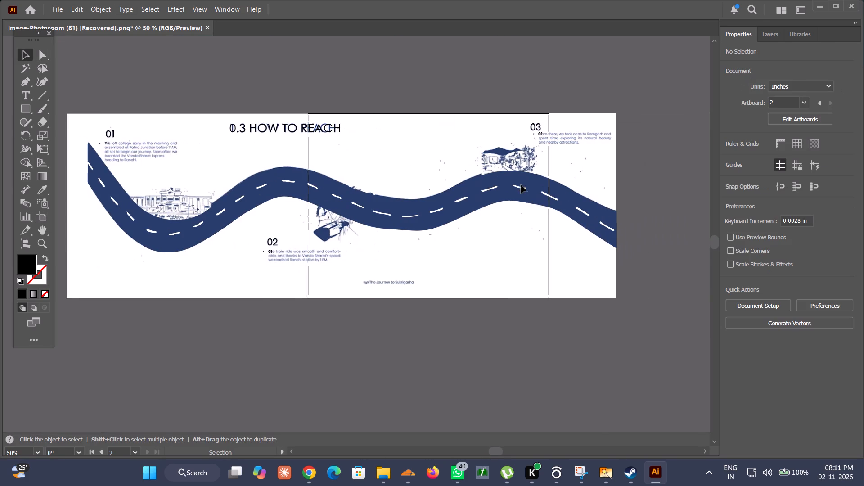
scroll(521, 185, left, 2)
scroll(657, 159, right, 1)
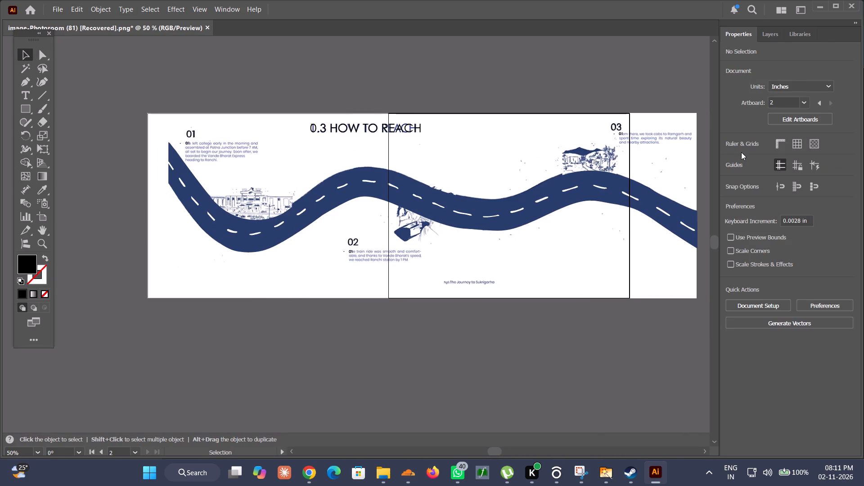
click(807, 117)
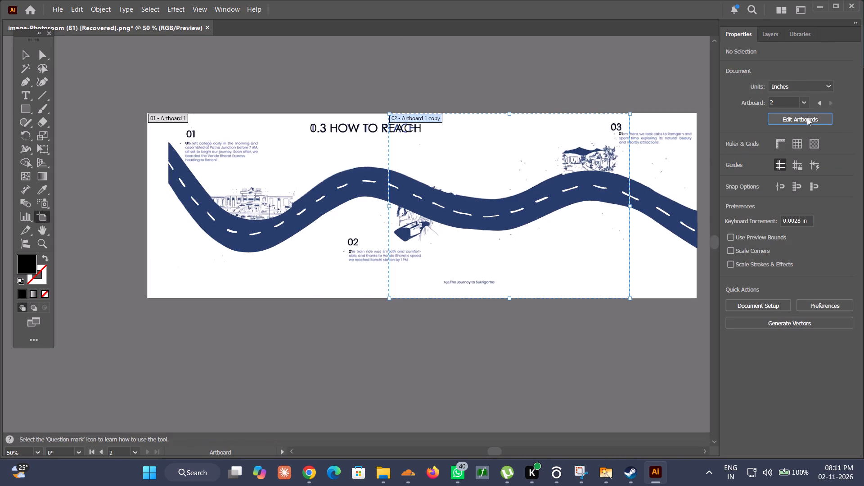
shift+click(301, 146)
shift+click(480, 142)
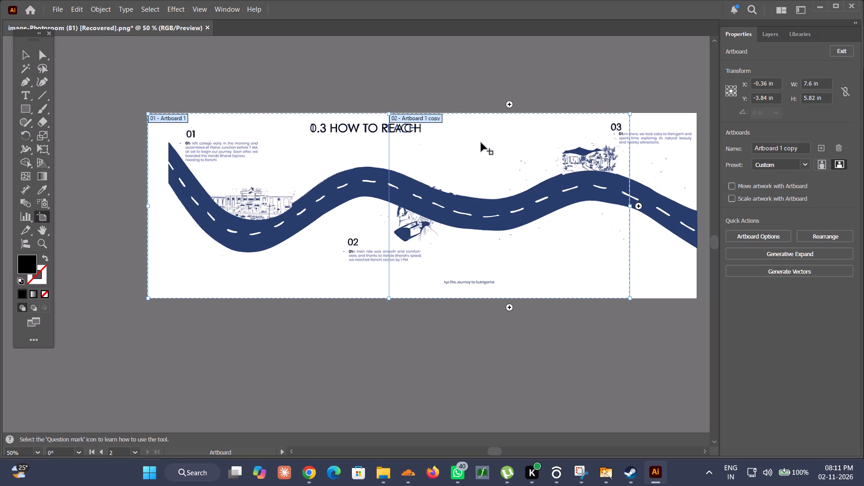
shift+click(477, 143)
click(787, 148)
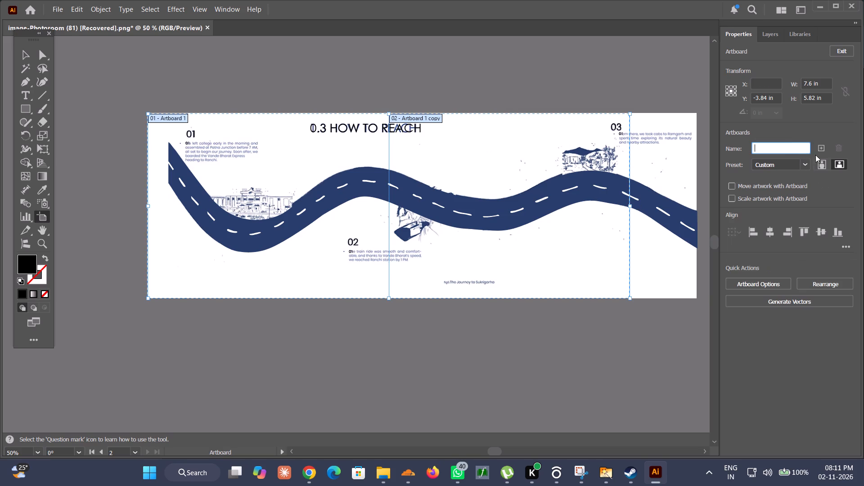
click(807, 163)
scroll(736, 349, down, 4)
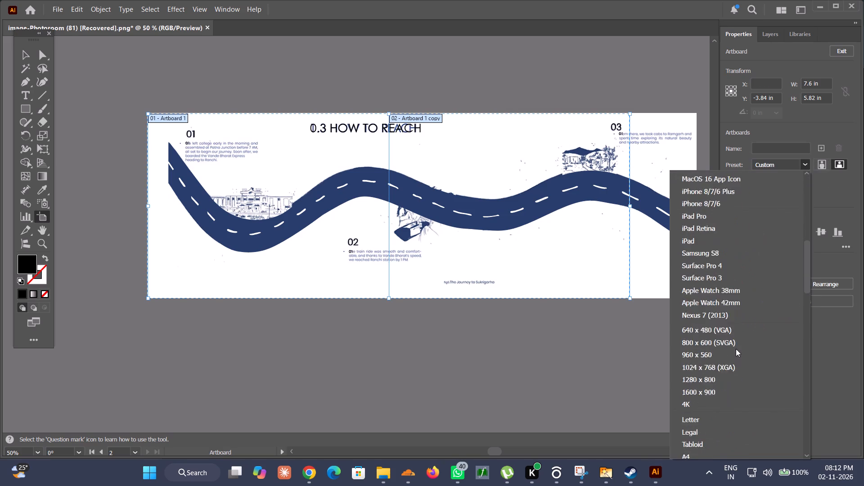
scroll(736, 349, down, 2)
scroll(698, 400, down, 1)
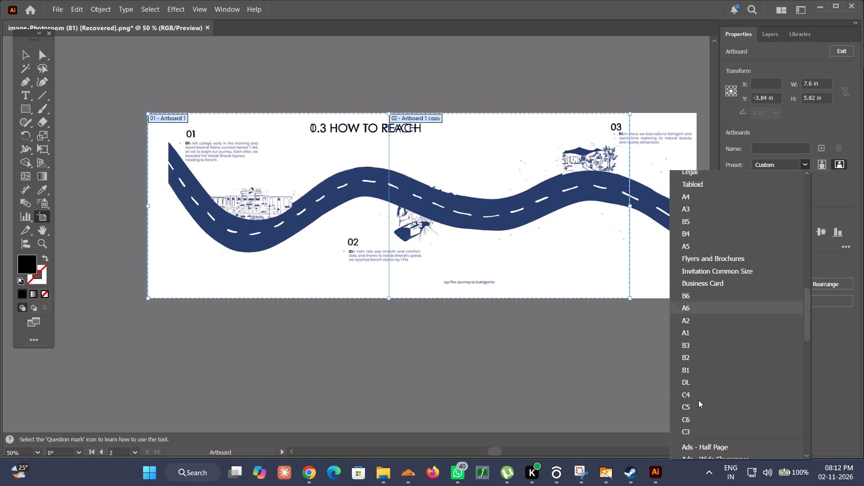
scroll(690, 347, down, 2)
scroll(690, 347, up, 3)
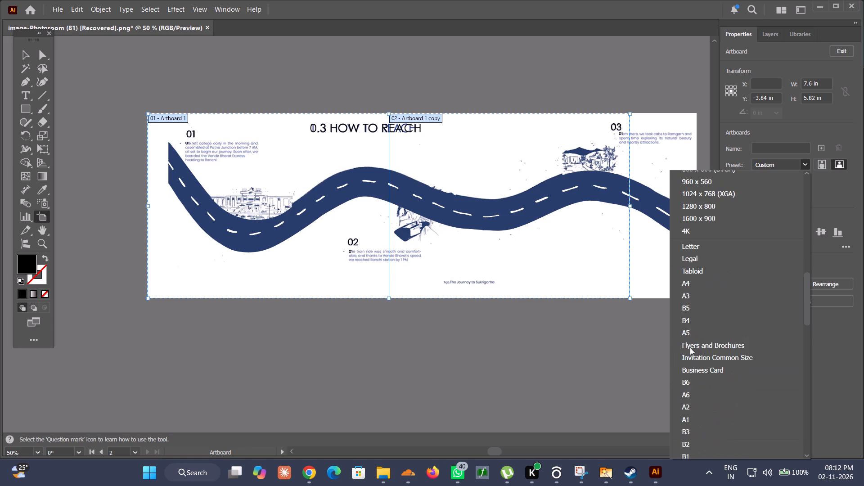
click(691, 283)
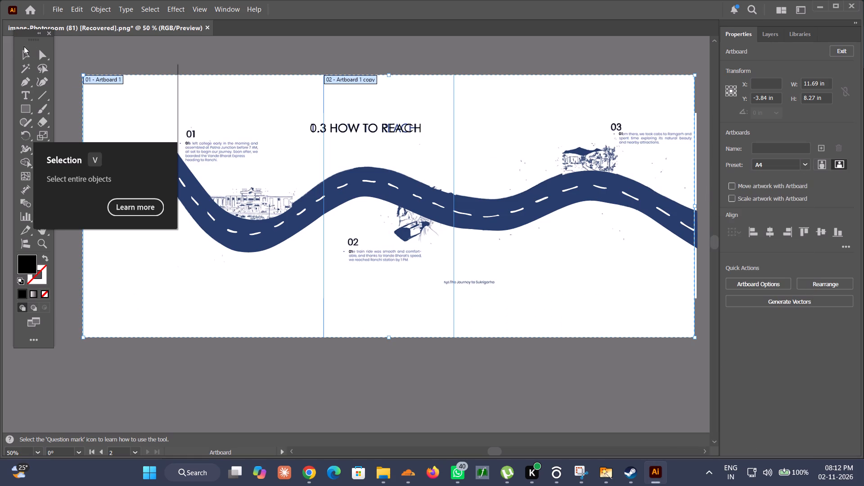
click(24, 46)
click(149, 55)
click(17, 55)
click(101, 61)
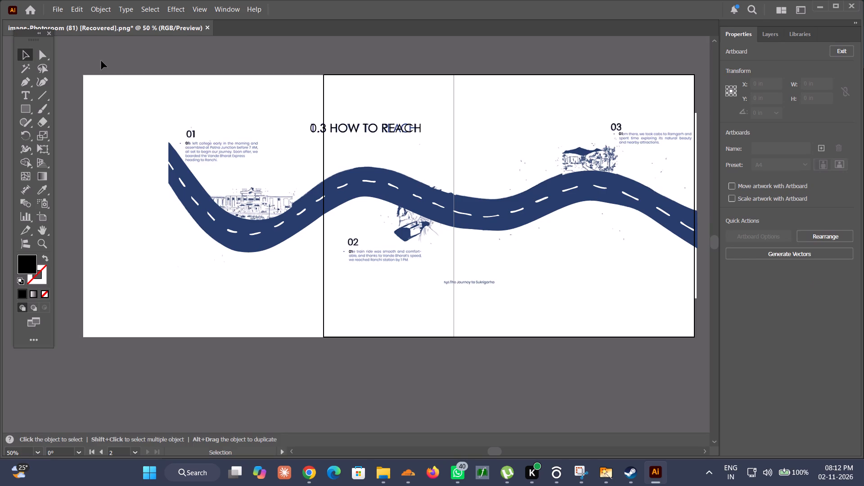
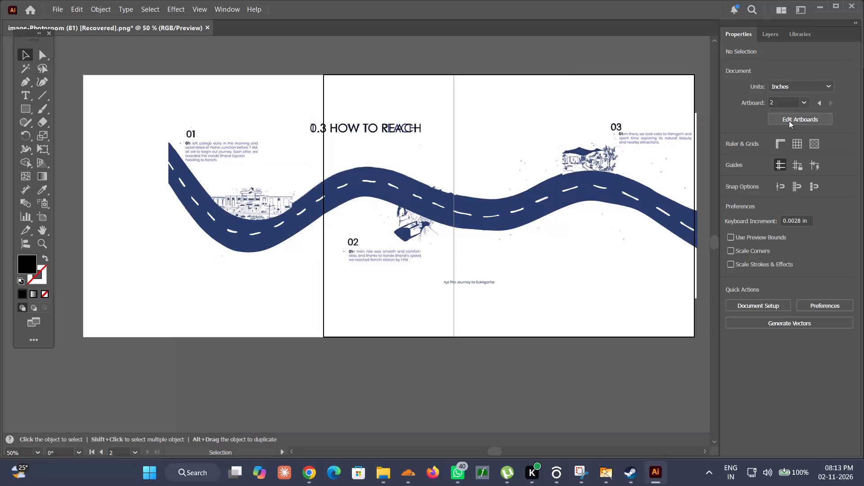
Move the Artboard 1 copy rightward until its left edge meets Artboard 1's right edge.
click(789, 121)
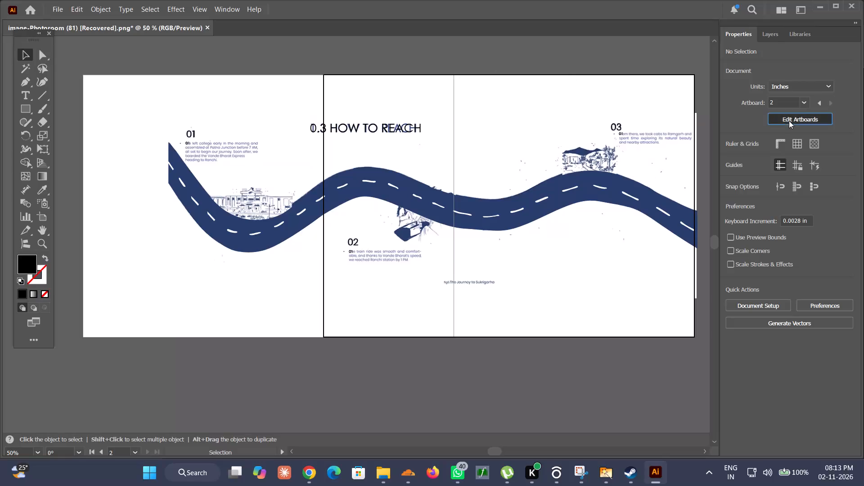
click(244, 133)
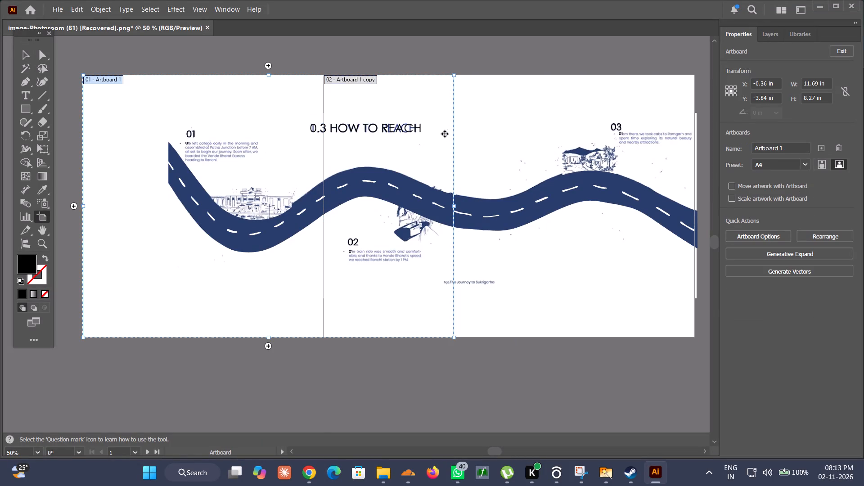
click(355, 133)
scroll(364, 130, left, 2)
click(391, 114)
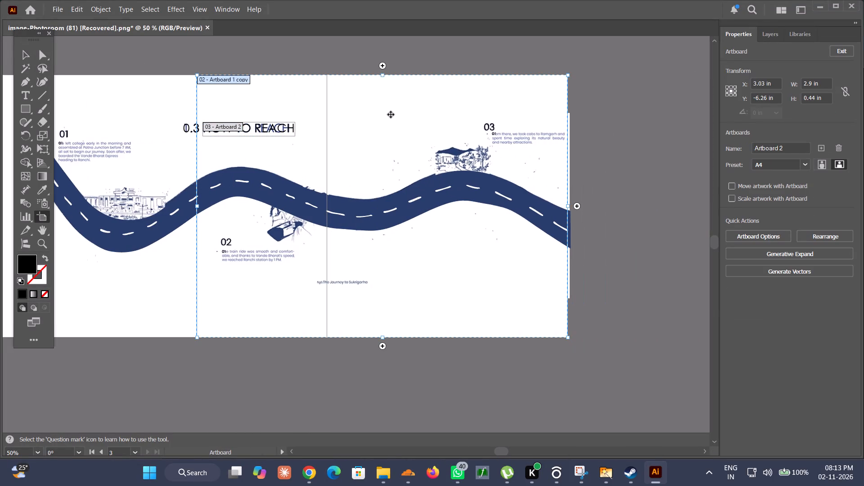
drag(391, 114, 521, 115)
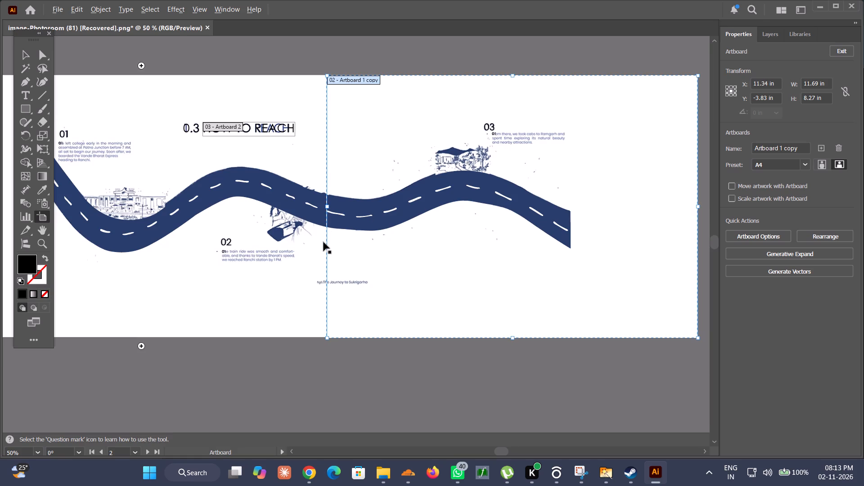
ctrl+alt+scroll(324, 242, up, 8)
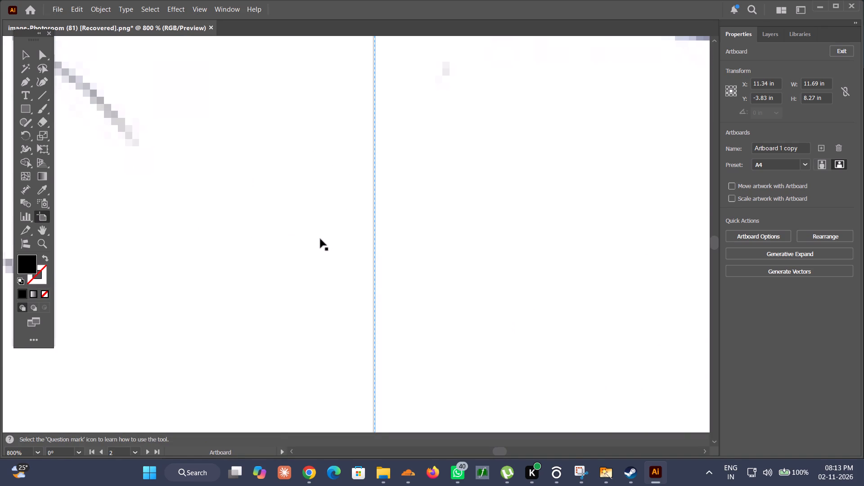
key(Left)
key(Left)
key(Right)
Nudge the artboard copy upward until its bottom edge lines up with Artboard 1's bottom edge.
ctrl+alt+scroll(320, 239, down, 5)
alt+scroll(231, 157, left, 1)
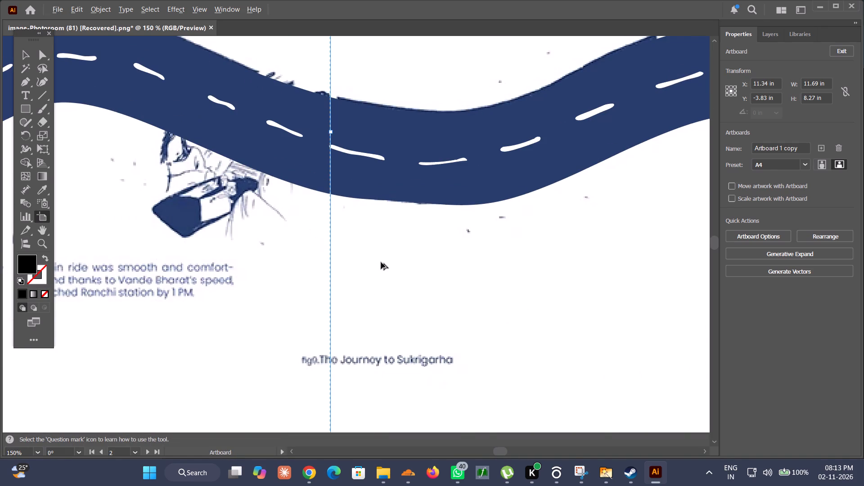
ctrl+alt+scroll(376, 264, down, 3)
ctrl+alt+scroll(359, 355, up, 6)
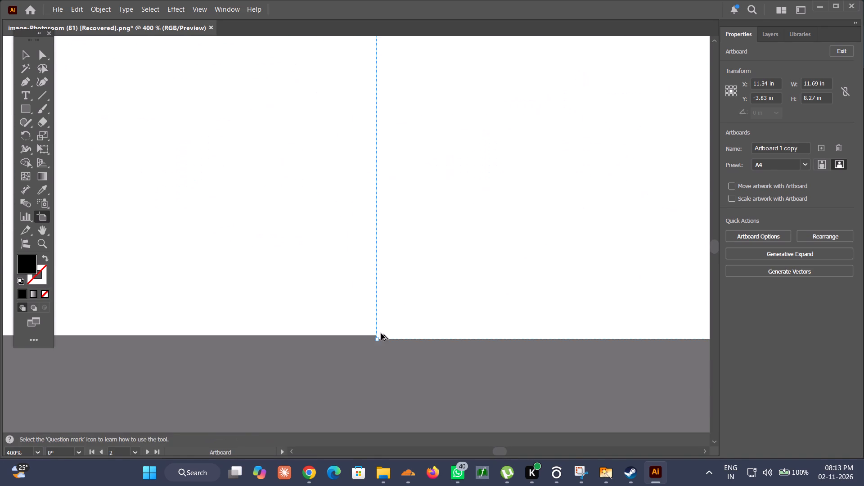
ctrl+alt+scroll(386, 332, up, 3)
key(Up)
key(Up)
key(Up)
key(Up)
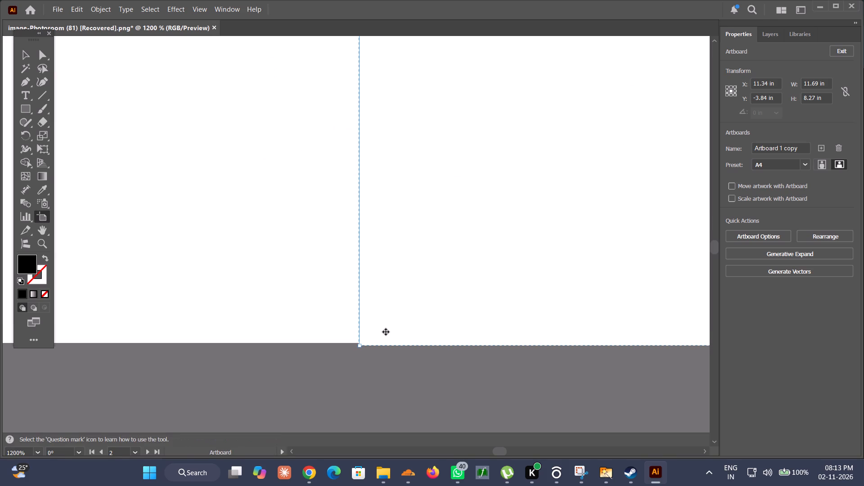
key(Up)
key(Down)
alt+scroll(386, 332, up, 5)
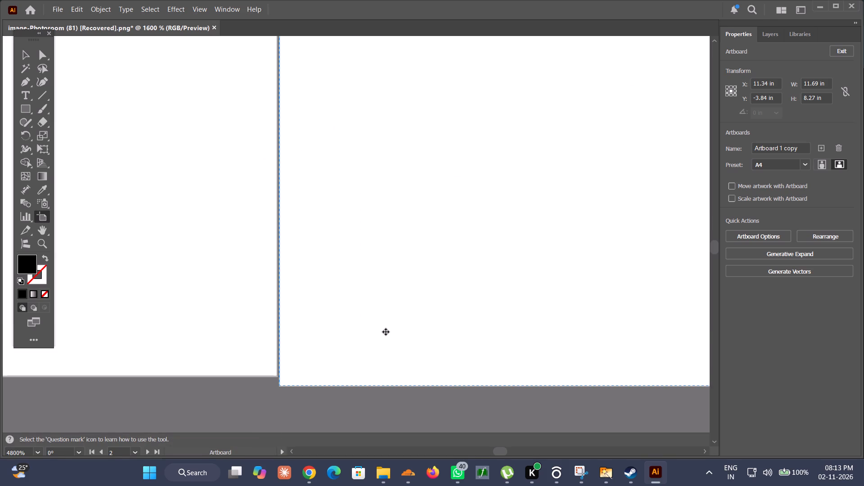
key(Left)
key(Up)
key(Right)
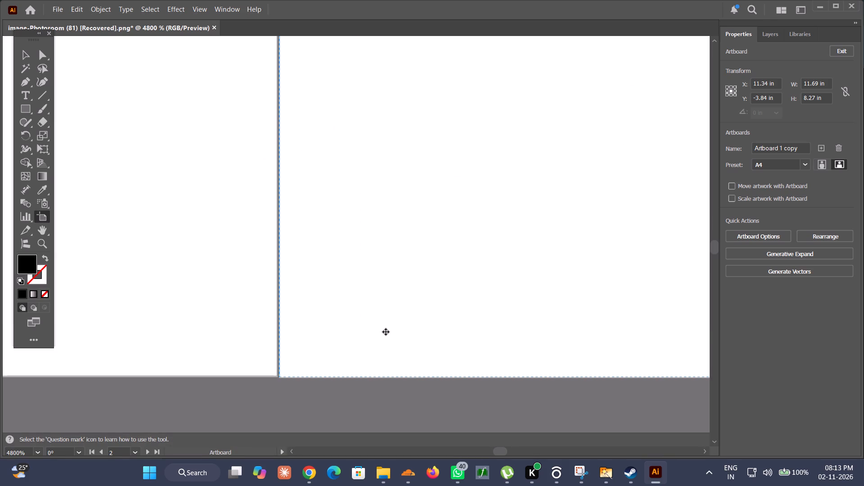
Close the remaining hairline gap by snapping the artboard copy's left edge onto Artboard 1's right edge, and leave artboard editing.
ctrl+alt+scroll(386, 332, up, 3)
scroll(168, 363, down, 1)
scroll(389, 257, up, 1)
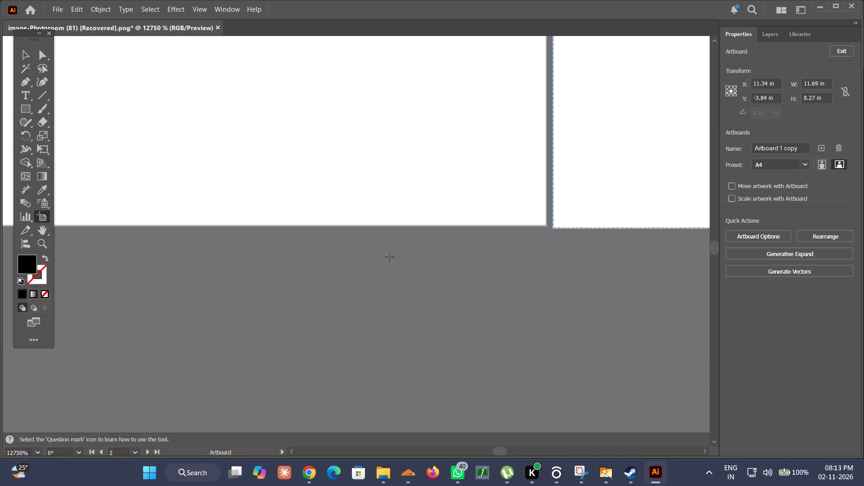
scroll(390, 257, up, 1)
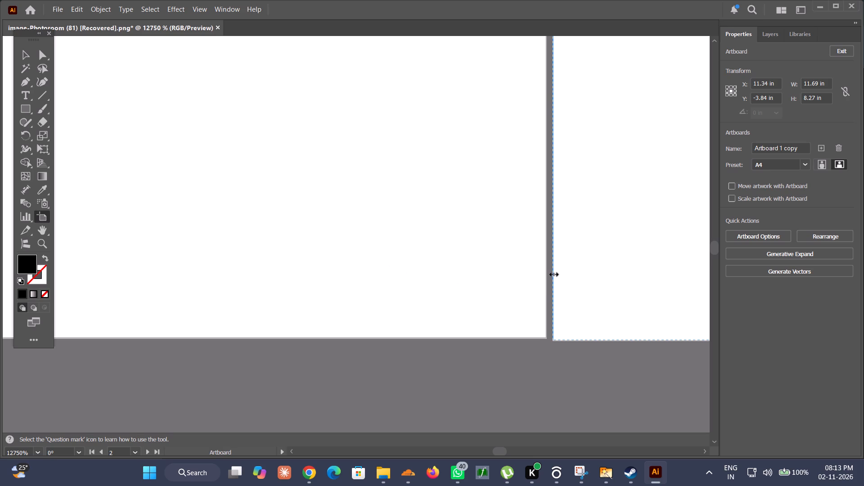
drag(558, 265, 551, 263)
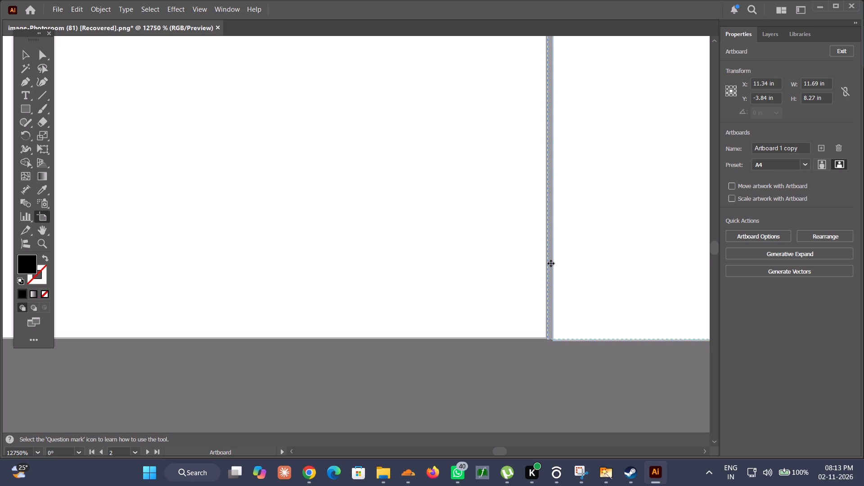
drag(551, 263, 551, 263)
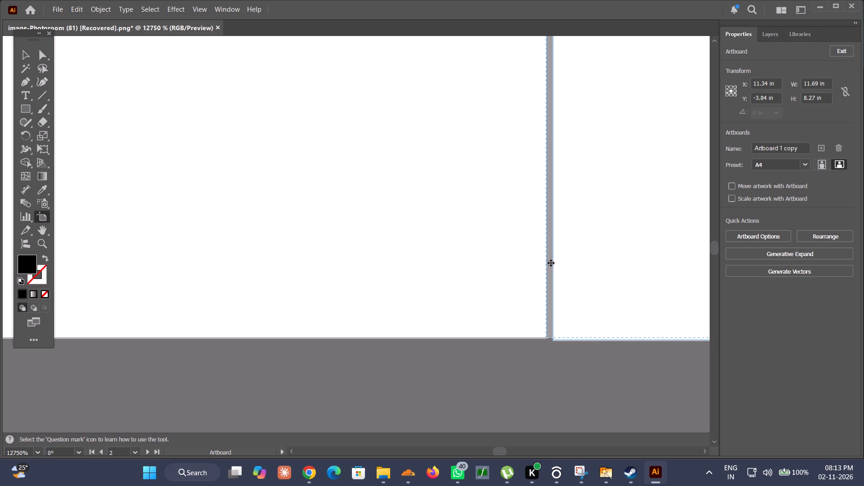
drag(551, 263, 551, 264)
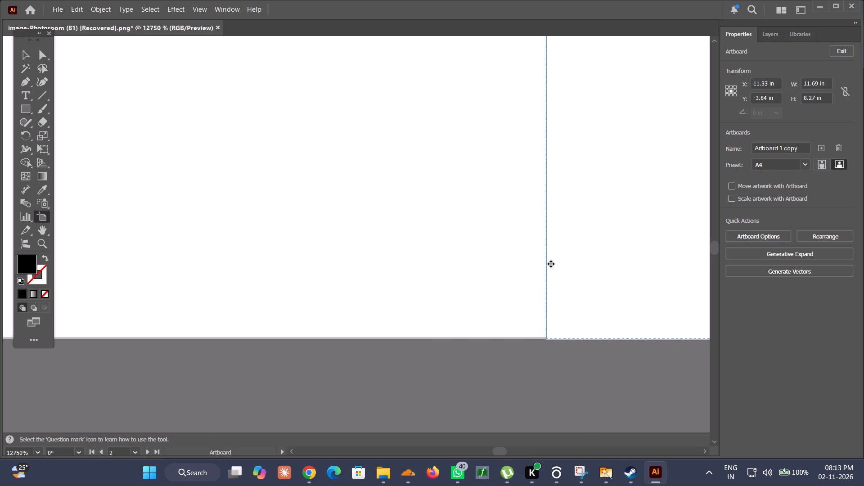
ctrl+scroll(620, 224, down, 1)
ctrl+scroll(838, 43, down, 1)
click(838, 54)
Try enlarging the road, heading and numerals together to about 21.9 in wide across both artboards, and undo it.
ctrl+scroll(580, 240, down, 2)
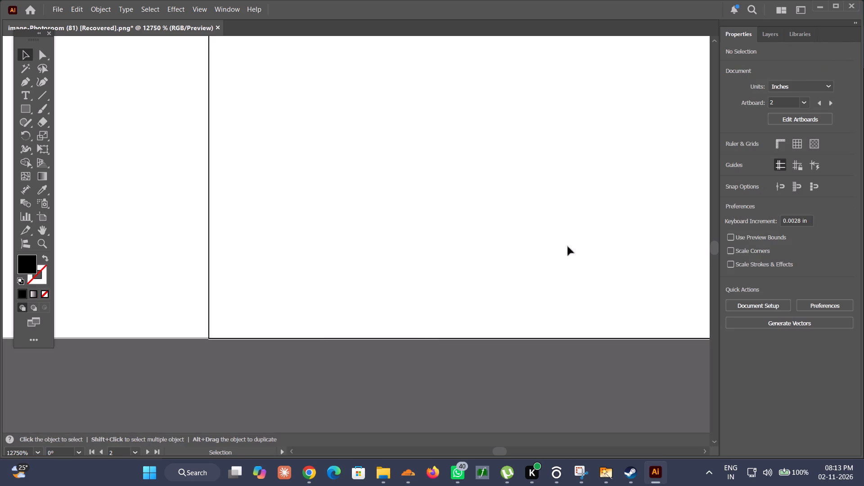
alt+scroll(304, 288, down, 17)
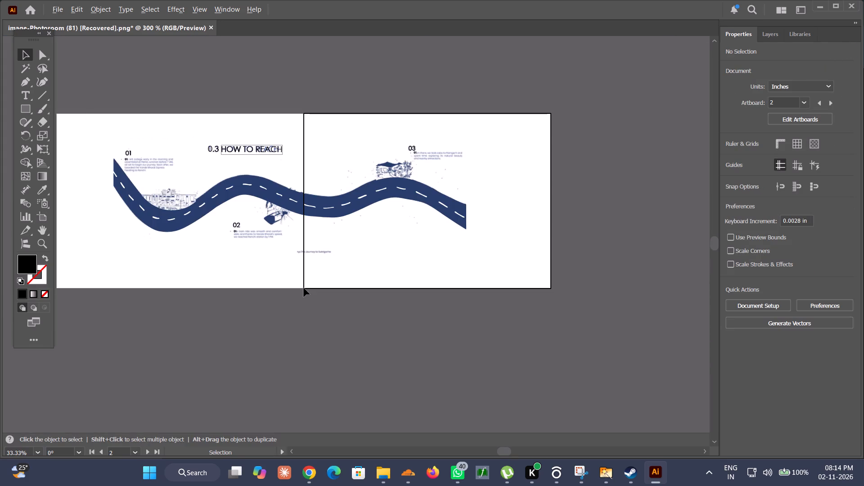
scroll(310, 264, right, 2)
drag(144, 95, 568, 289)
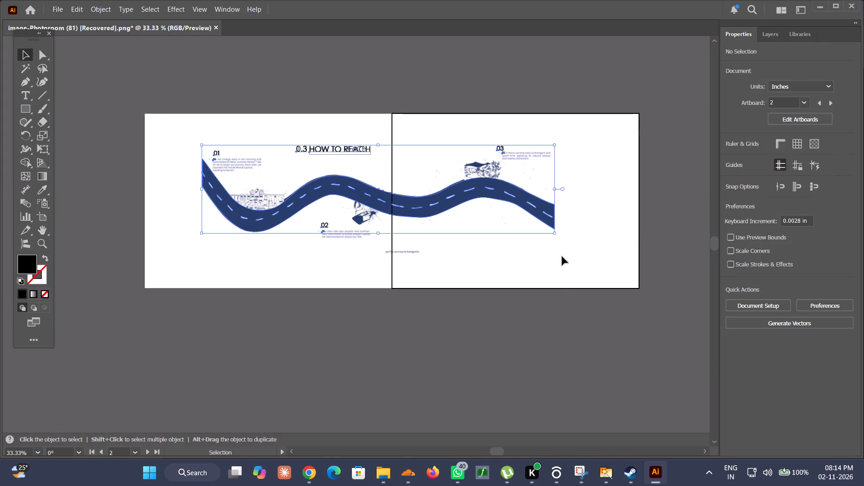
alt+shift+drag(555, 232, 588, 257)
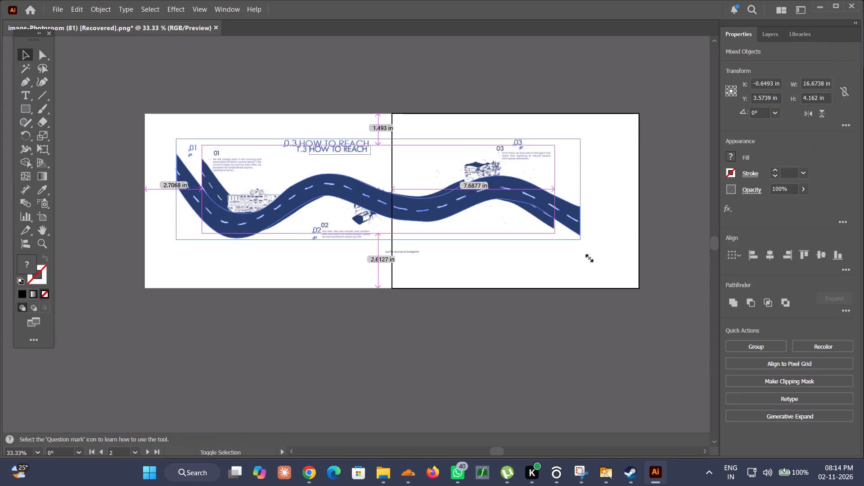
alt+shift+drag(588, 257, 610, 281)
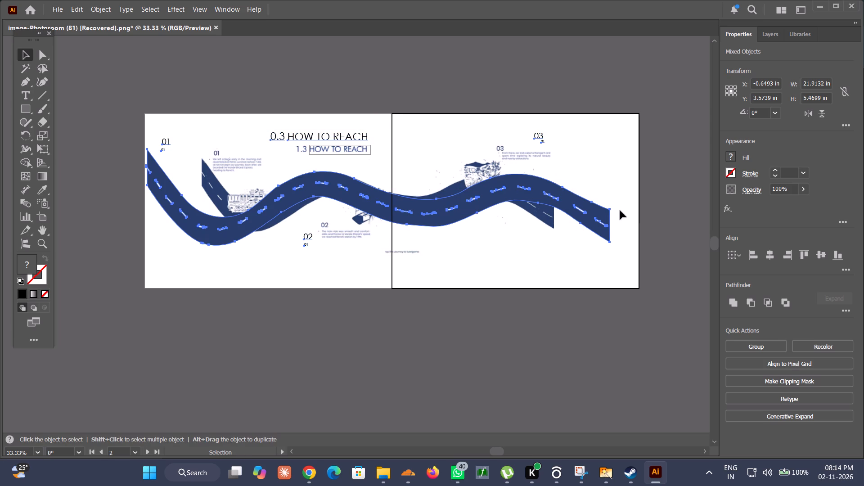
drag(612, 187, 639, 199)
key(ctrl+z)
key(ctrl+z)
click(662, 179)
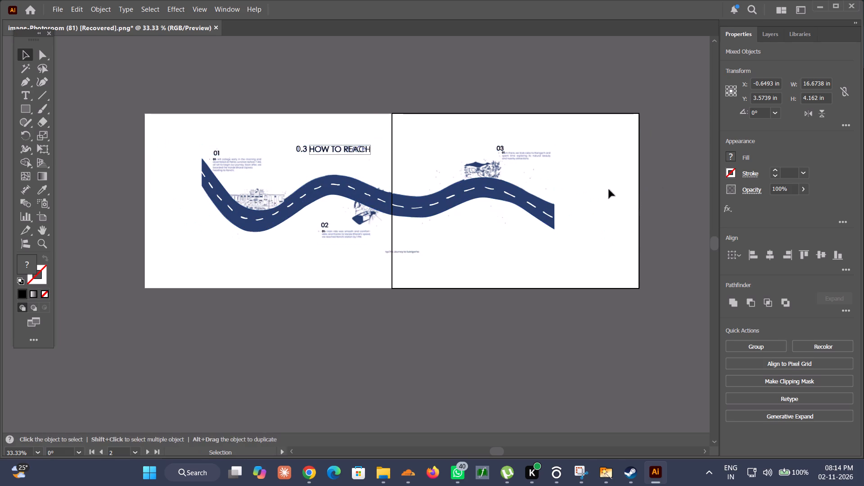
Select the vector road together with its white centre-line dashes, try enlarging them across the artboards, and undo the scaling.
click(214, 184)
click(447, 238)
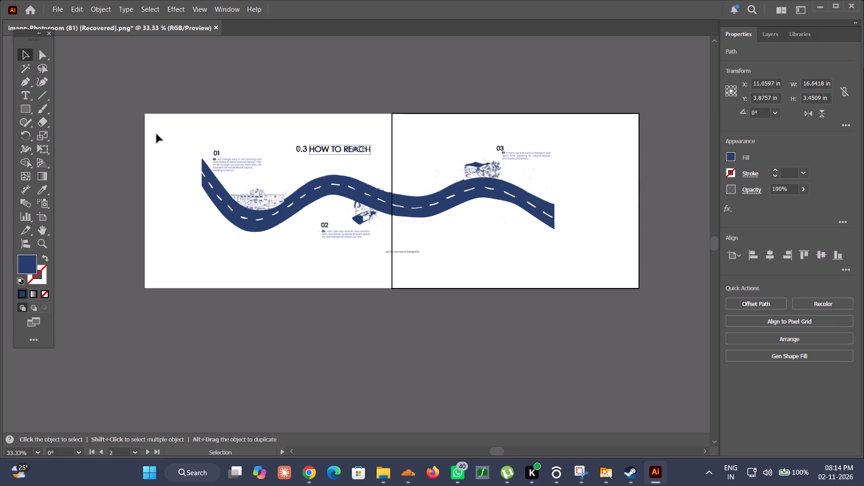
alt+scroll(281, 179, up, 4)
alt+scroll(158, 241, down, 3)
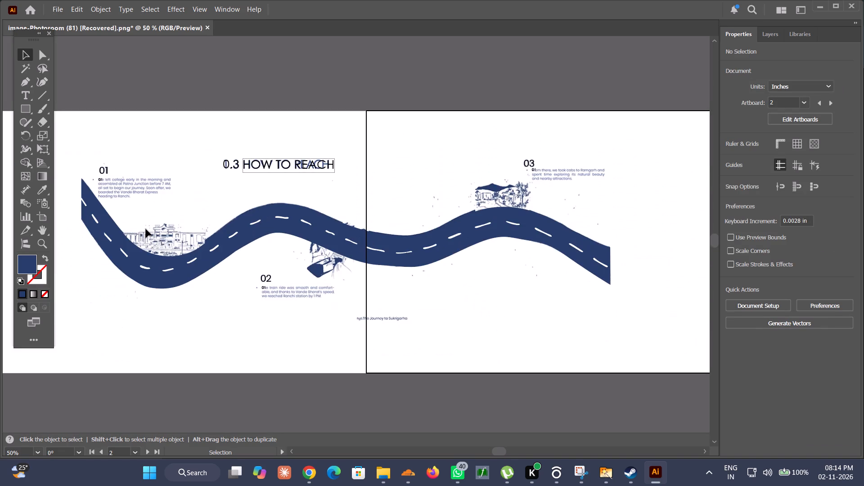
scroll(146, 229, right, 1)
drag(113, 200, 411, 243)
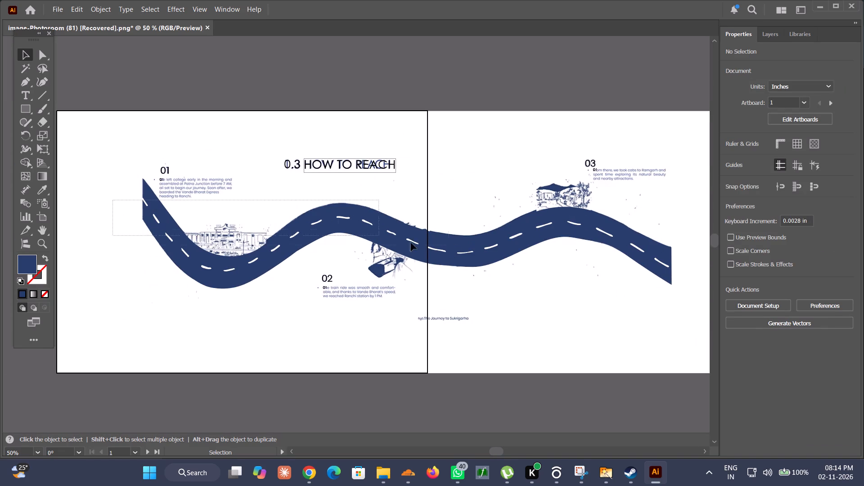
drag(411, 243, 671, 259)
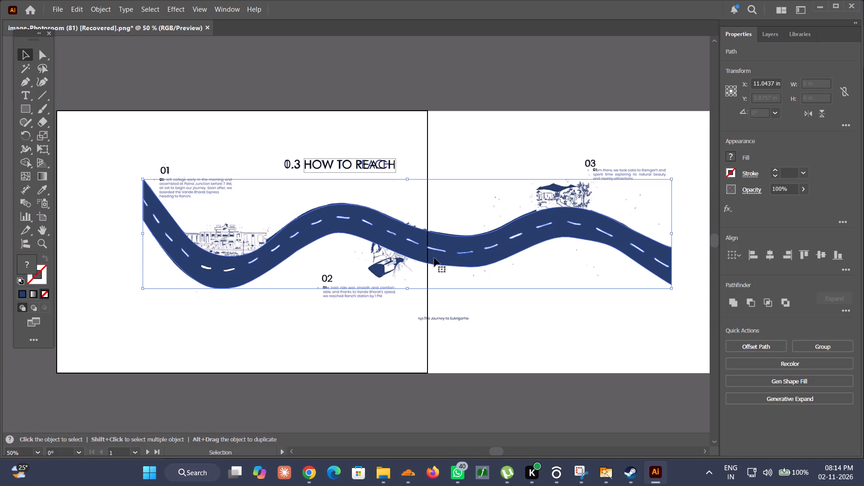
alt+scroll(349, 224, up, 3)
alt+scroll(339, 211, down, 5)
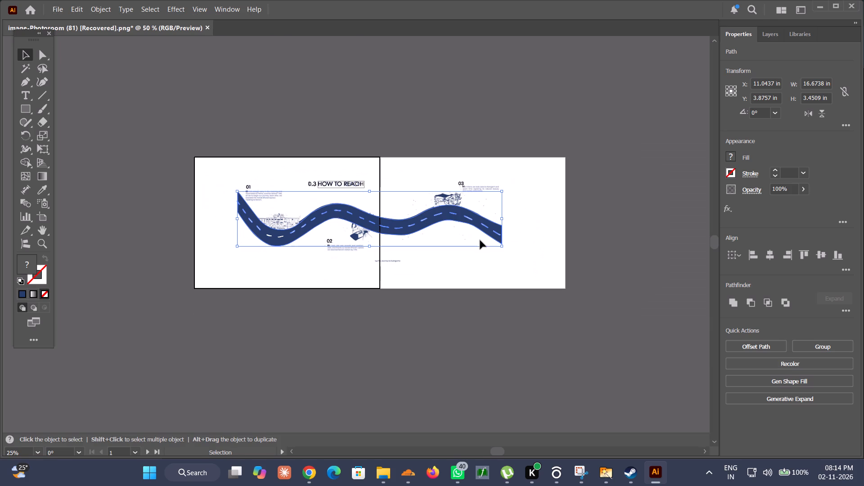
alt+shift+drag(502, 245, 532, 283)
key(ctrl+z)
Add the two missed dashes in the road's first dip to the selection and group the road with all its dashes.
alt+scroll(271, 241, up, 4)
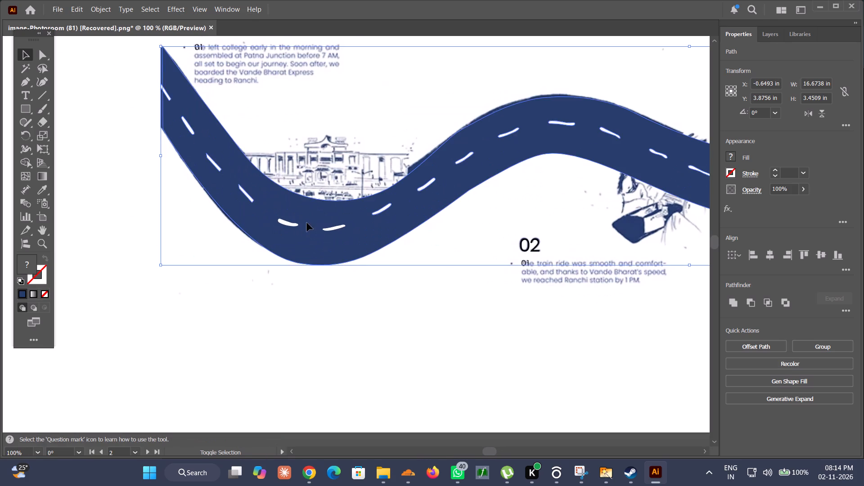
shift+click(292, 222)
shift+click(329, 229)
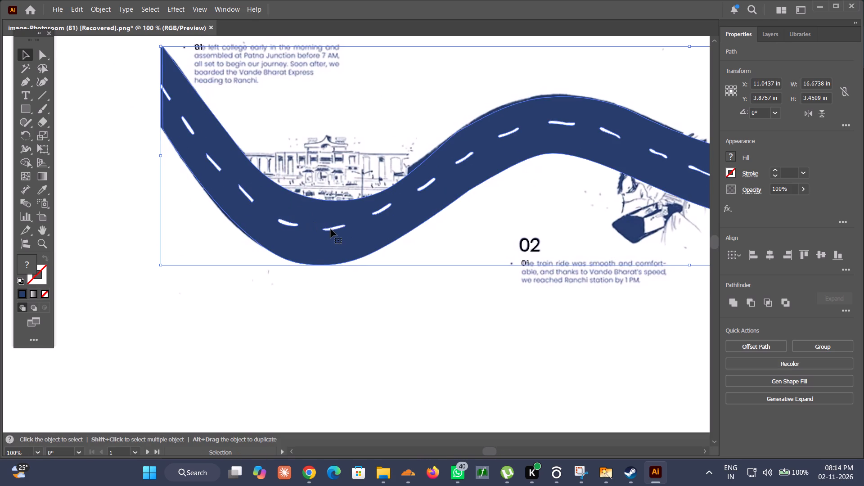
alt+scroll(331, 229, down, 5)
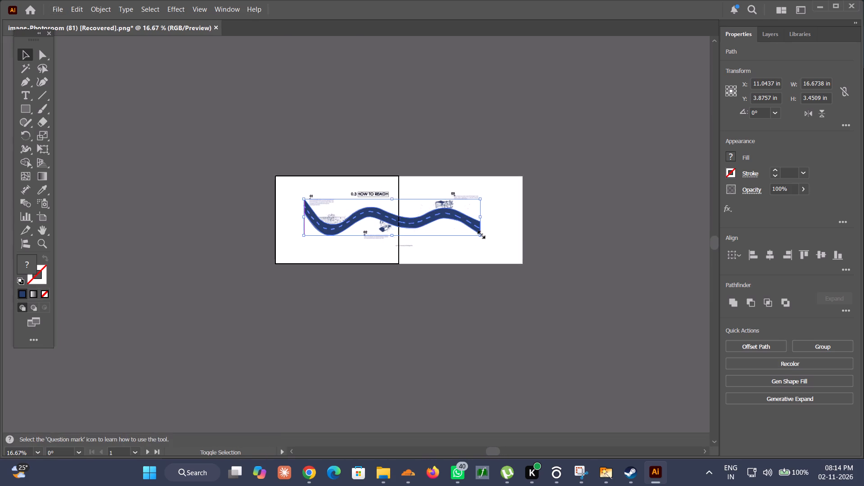
alt+shift+drag(479, 234, 517, 267)
key(ctrl+z)
key(ctrl+g)
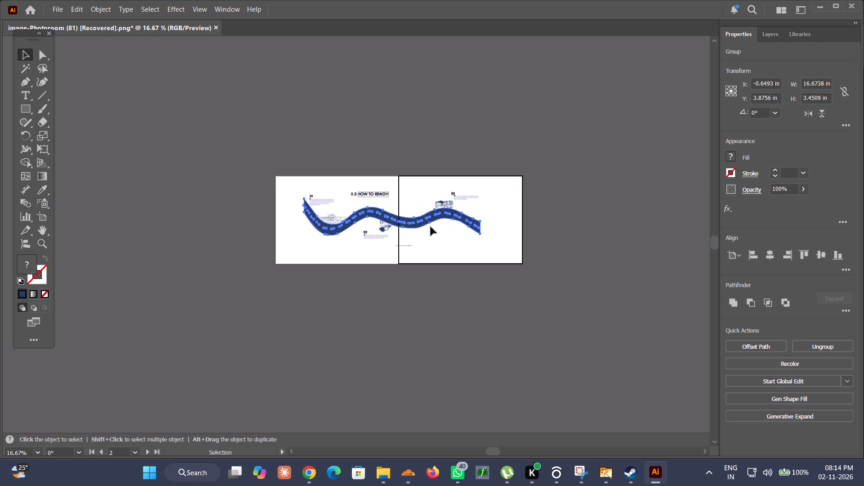
alt+shift+scroll(422, 209, up, 3)
alt+shift+scroll(610, 286, down, 3)
alt+shift+scroll(600, 292, up, 2)
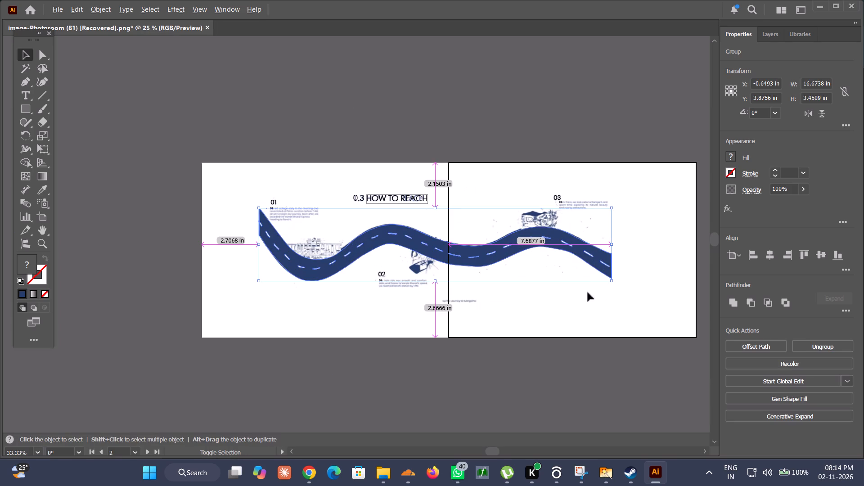
click(259, 193)
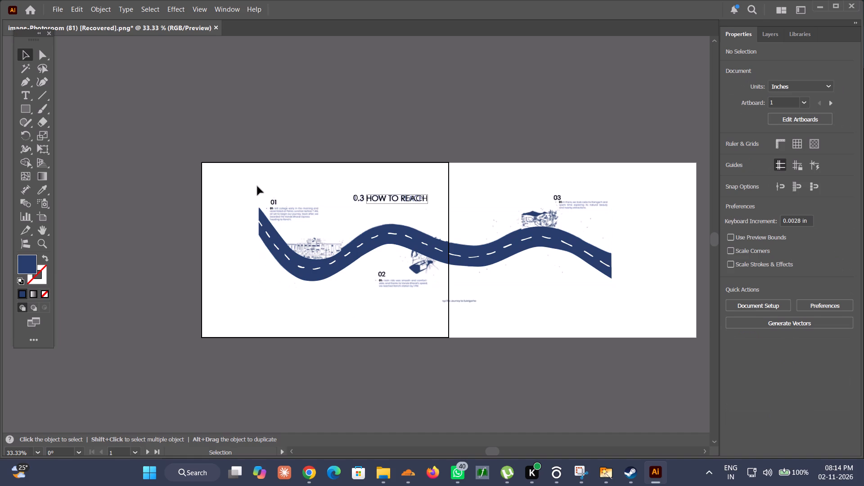
Move the grouped road leftward until its left end meets Artboard 1's left edge.
scroll(257, 186, left, 1)
scroll(257, 186, right, 1)
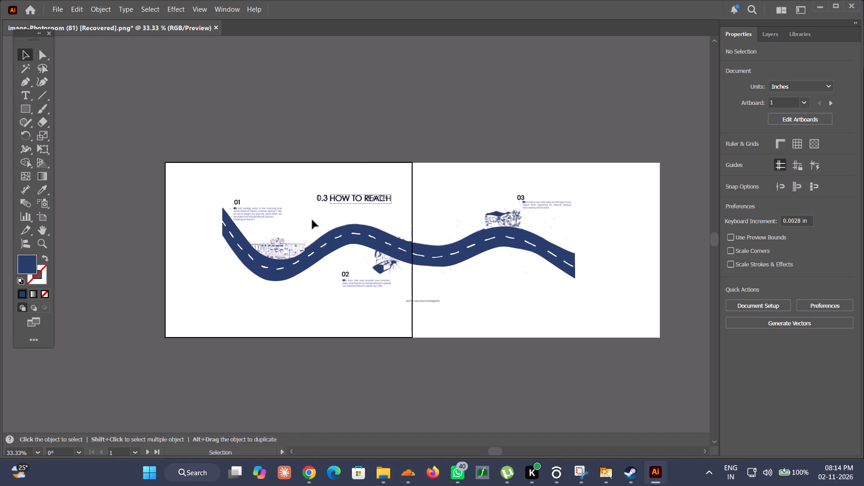
drag(329, 249, 278, 256)
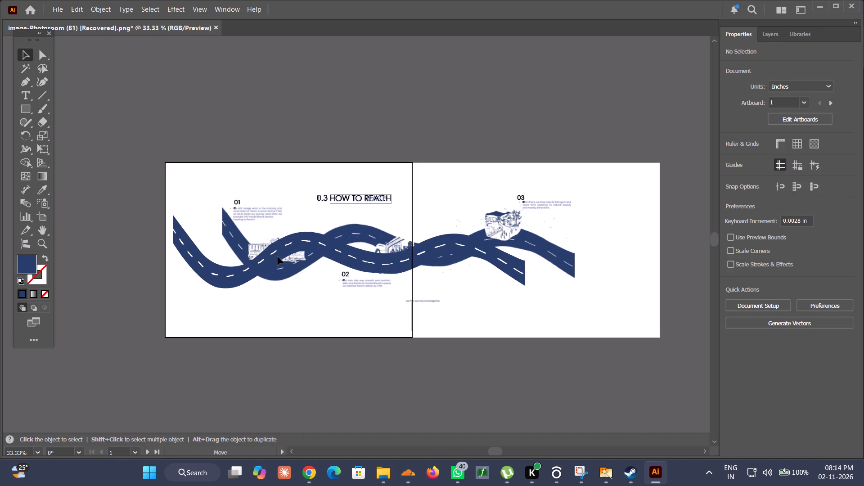
drag(278, 256, 272, 252)
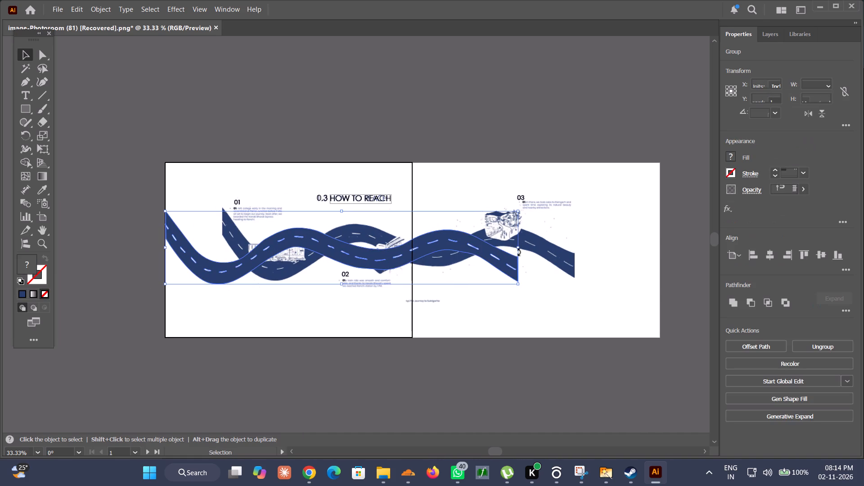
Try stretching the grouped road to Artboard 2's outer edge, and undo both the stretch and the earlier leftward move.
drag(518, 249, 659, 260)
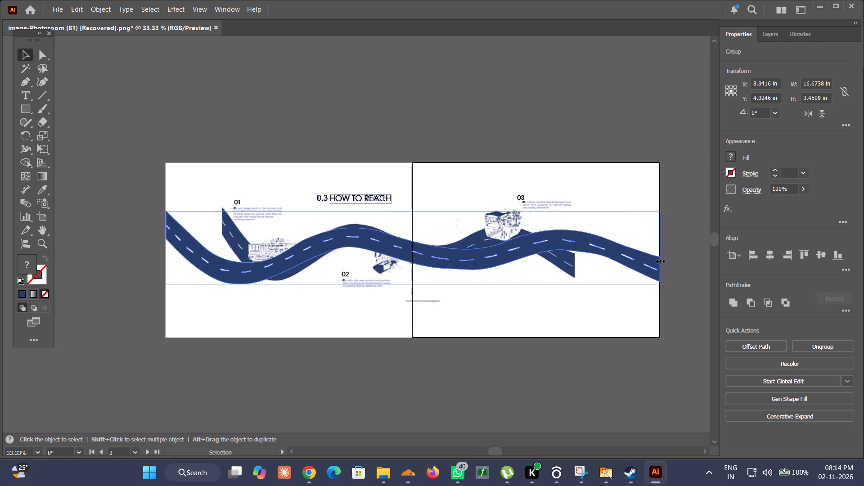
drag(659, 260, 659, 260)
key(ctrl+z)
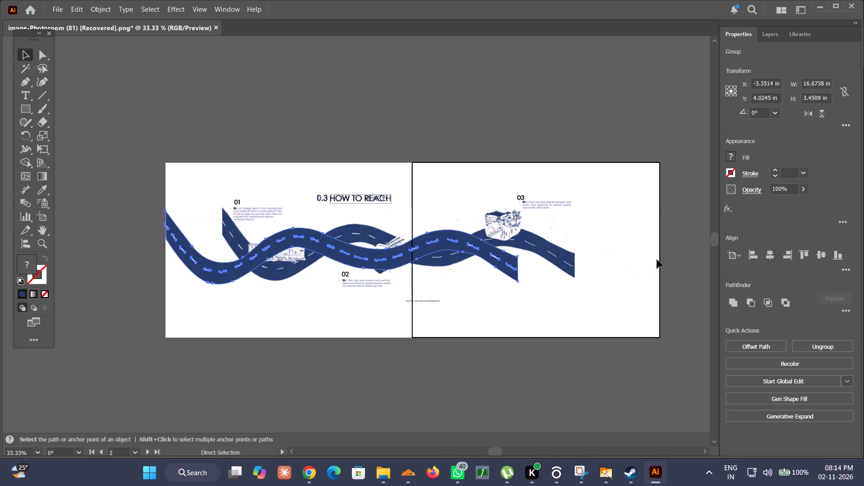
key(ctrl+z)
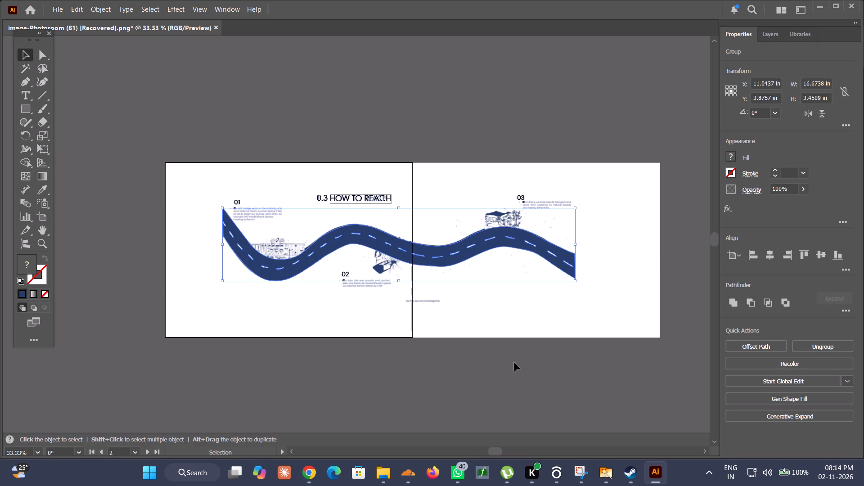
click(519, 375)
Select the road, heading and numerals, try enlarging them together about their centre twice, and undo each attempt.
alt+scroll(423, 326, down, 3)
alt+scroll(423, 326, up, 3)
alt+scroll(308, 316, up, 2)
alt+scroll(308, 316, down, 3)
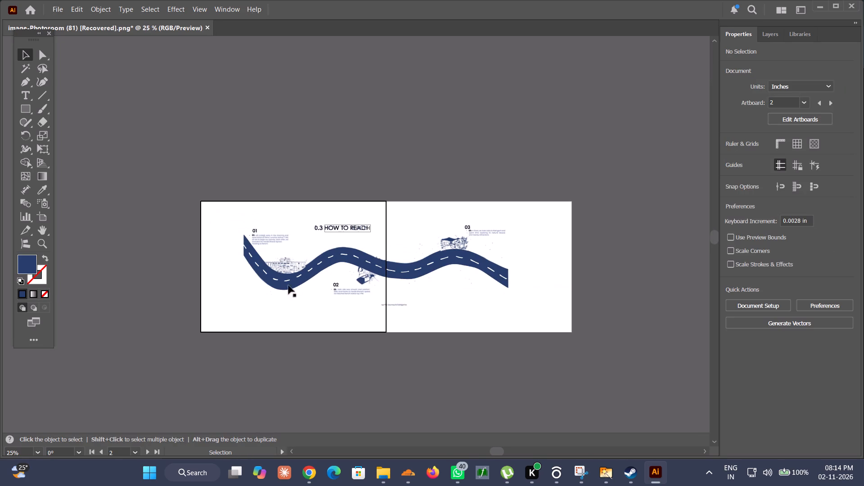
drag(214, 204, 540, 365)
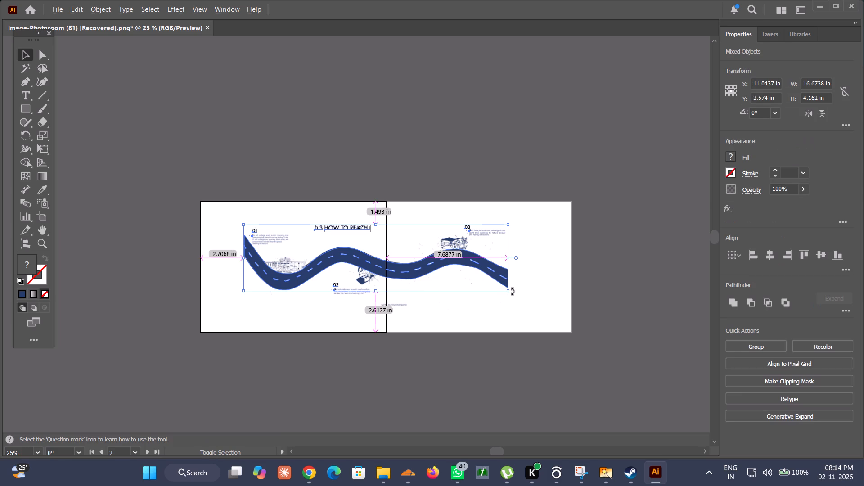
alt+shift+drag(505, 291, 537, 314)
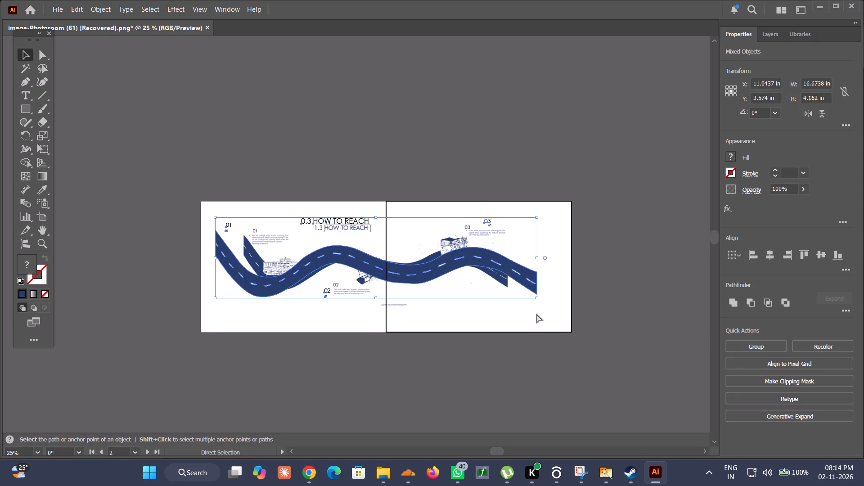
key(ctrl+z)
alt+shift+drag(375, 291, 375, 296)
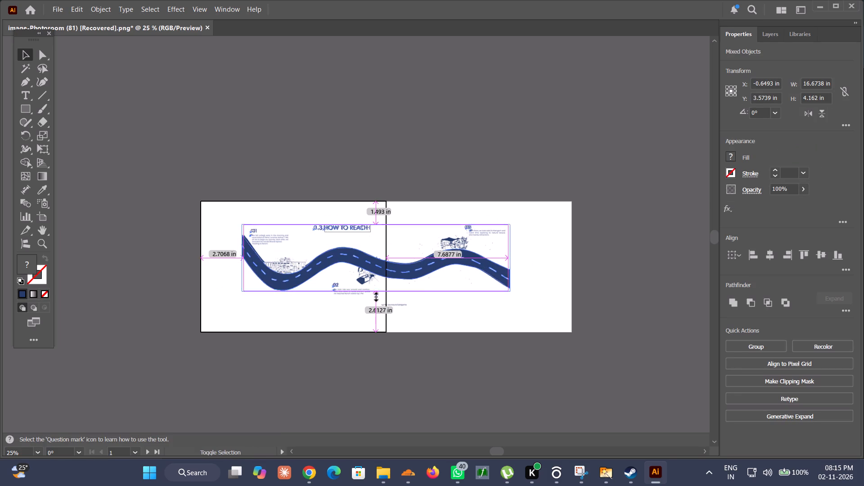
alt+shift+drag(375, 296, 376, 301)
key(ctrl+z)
Switch to Chrome and examine the original "1.3 HOW TO REACH" spread on the Noor Behance page, checking how the road fits it.
click(312, 479)
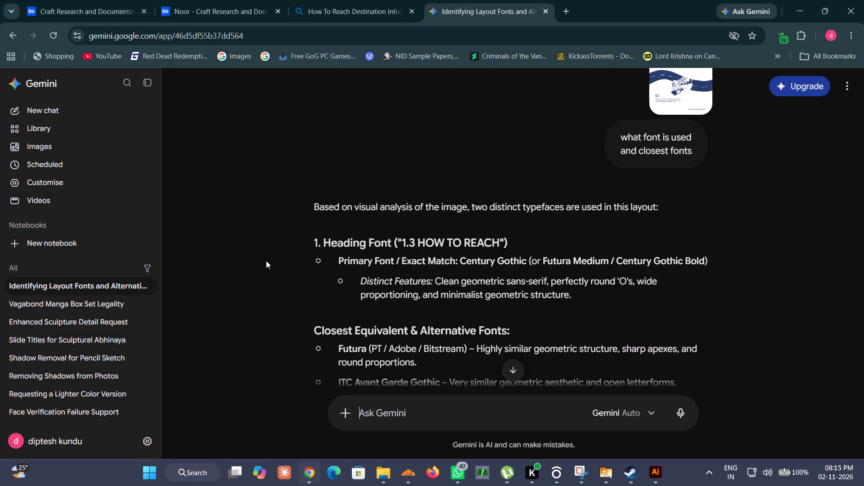
click(241, 0)
scroll(277, 200, down, 4)
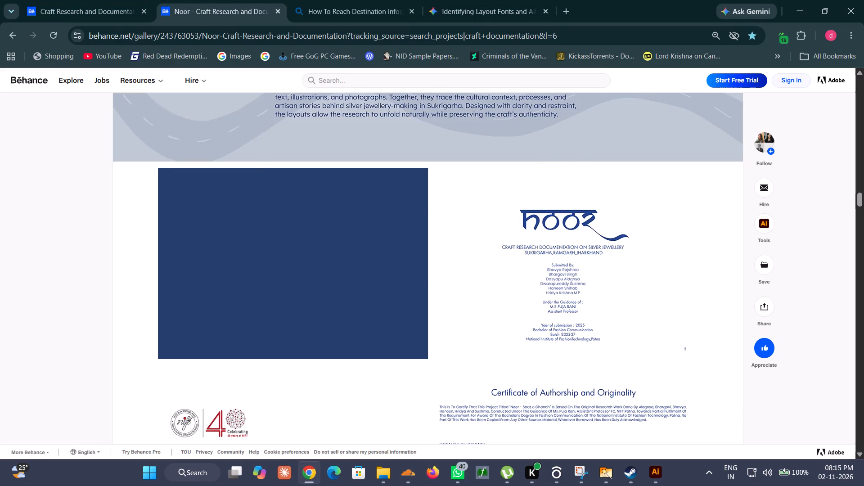
scroll(277, 200, down, 6)
scroll(277, 201, down, 16)
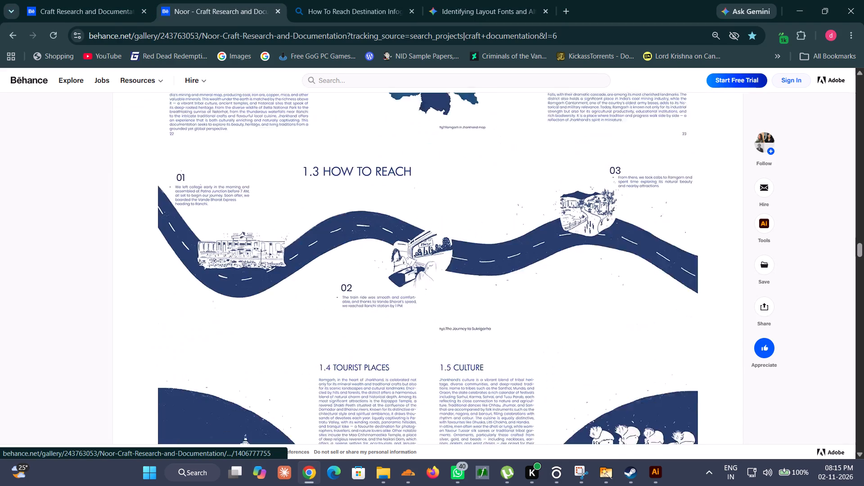
scroll(277, 201, down, 6)
scroll(277, 201, up, 6)
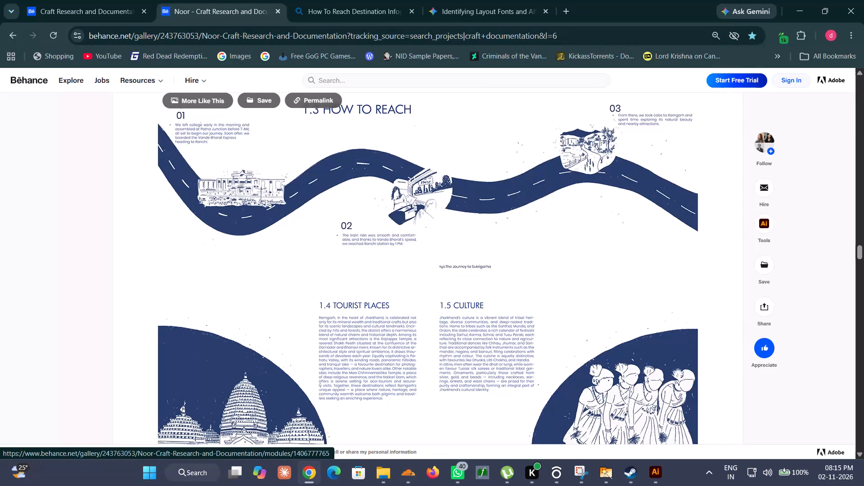
click(312, 463)
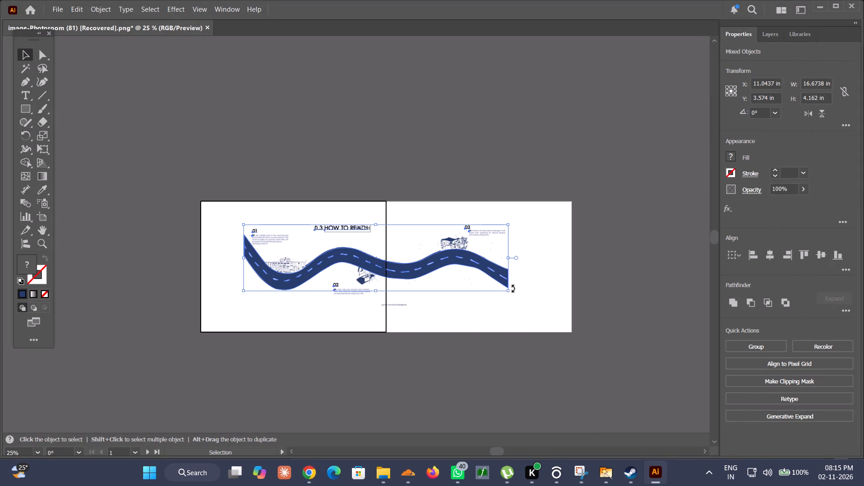
Enlarge the selected road, heading and numerals together about their centre to about 18.9 in wide by 4.7 in high.
alt+shift+drag(506, 291, 521, 301)
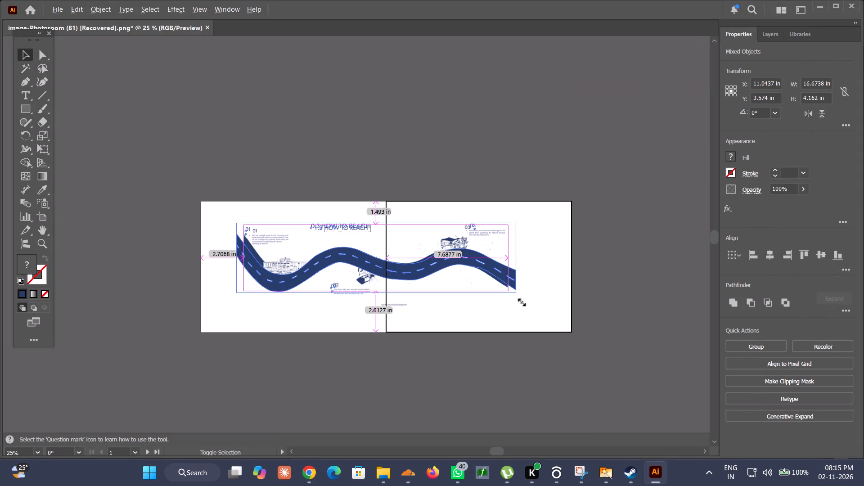
alt+shift+drag(521, 301, 526, 305)
alt+scroll(373, 305, up, 2)
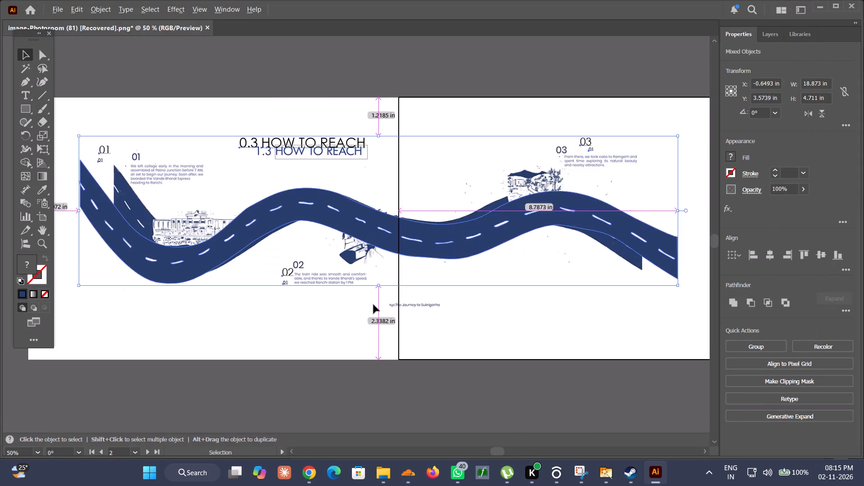
alt+scroll(373, 305, up, 2)
alt+scroll(279, 327, down, 4)
alt+scroll(239, 319, up, 2)
click(258, 351)
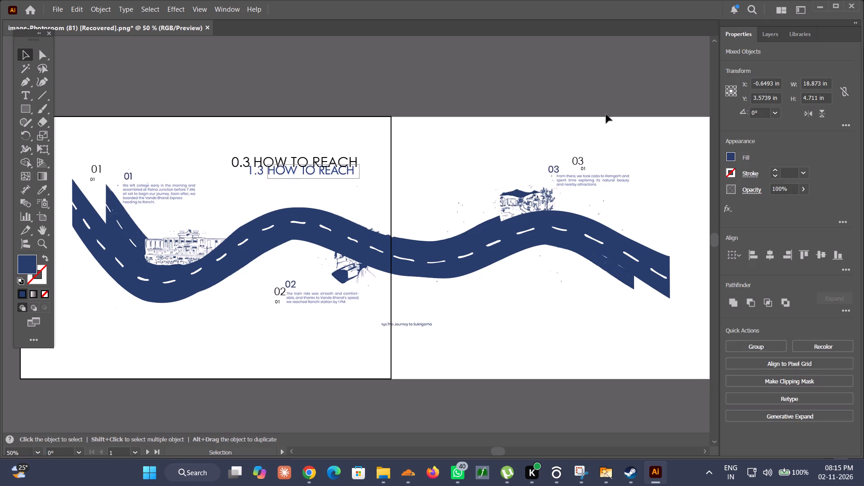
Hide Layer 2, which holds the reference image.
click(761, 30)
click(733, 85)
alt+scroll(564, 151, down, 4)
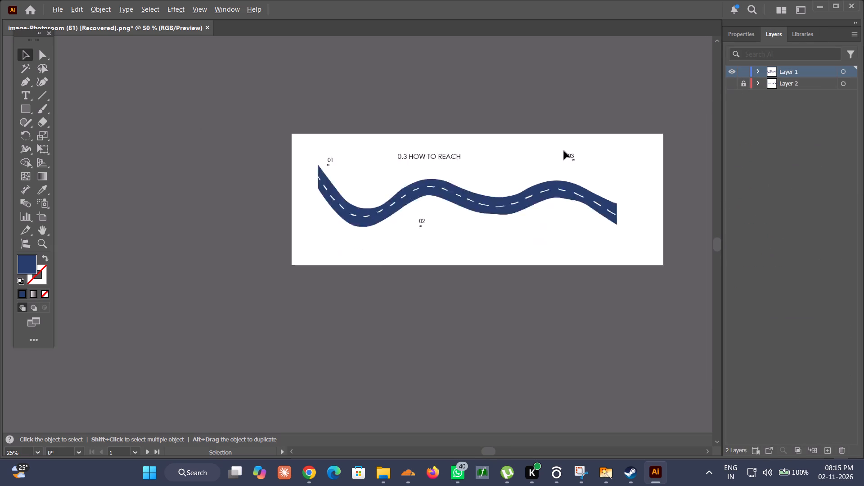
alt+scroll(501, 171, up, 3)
Delete the small stray Artboard 2 that overlaps the heading, and leave artboard editing.
click(741, 36)
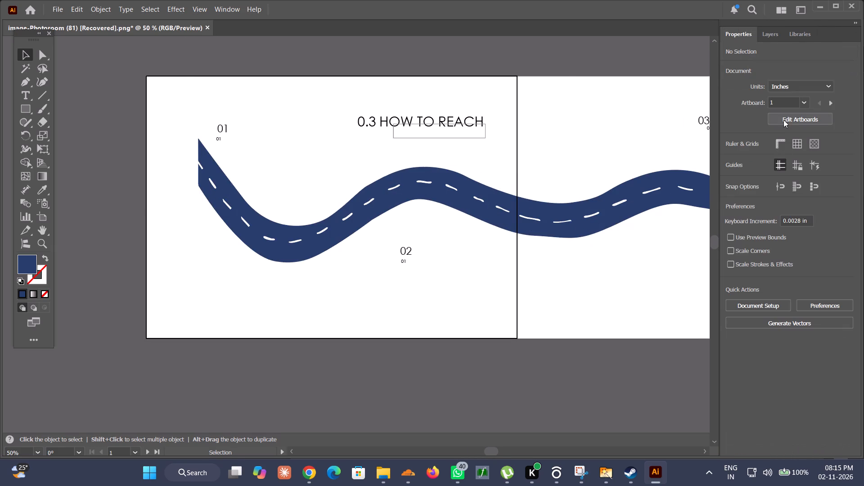
click(783, 120)
click(468, 139)
click(459, 140)
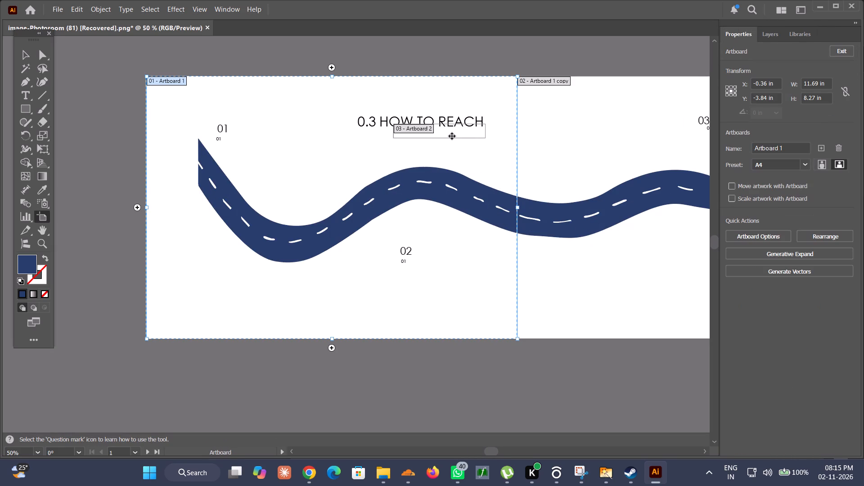
click(433, 131)
key(BackSpace)
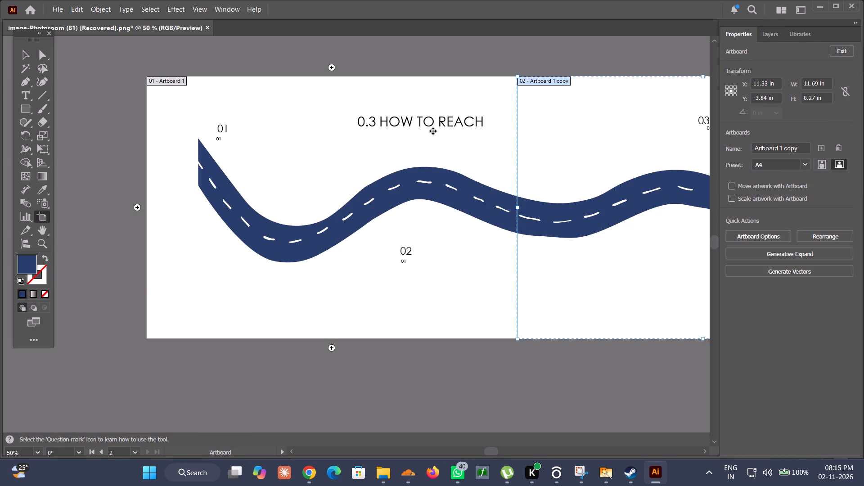
alt+scroll(436, 127, down, 3)
click(839, 49)
click(554, 40)
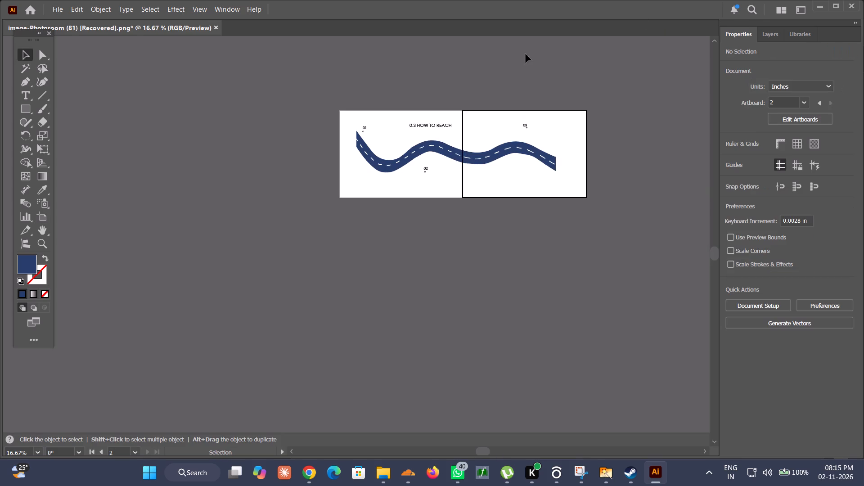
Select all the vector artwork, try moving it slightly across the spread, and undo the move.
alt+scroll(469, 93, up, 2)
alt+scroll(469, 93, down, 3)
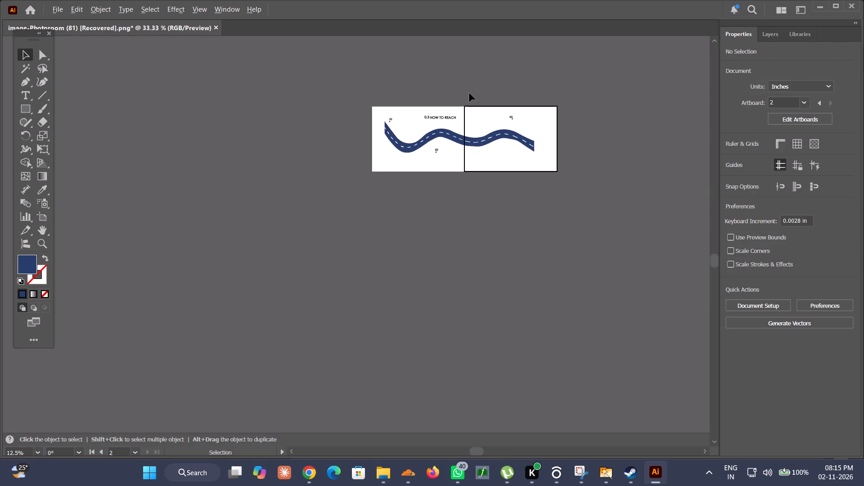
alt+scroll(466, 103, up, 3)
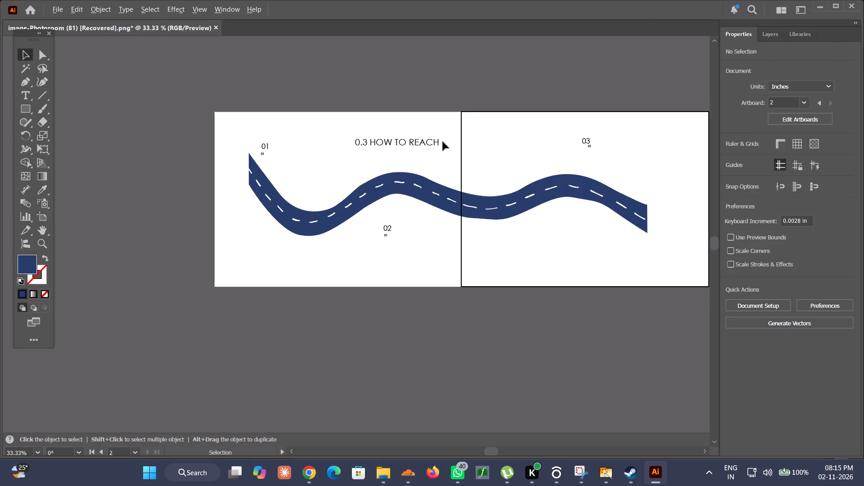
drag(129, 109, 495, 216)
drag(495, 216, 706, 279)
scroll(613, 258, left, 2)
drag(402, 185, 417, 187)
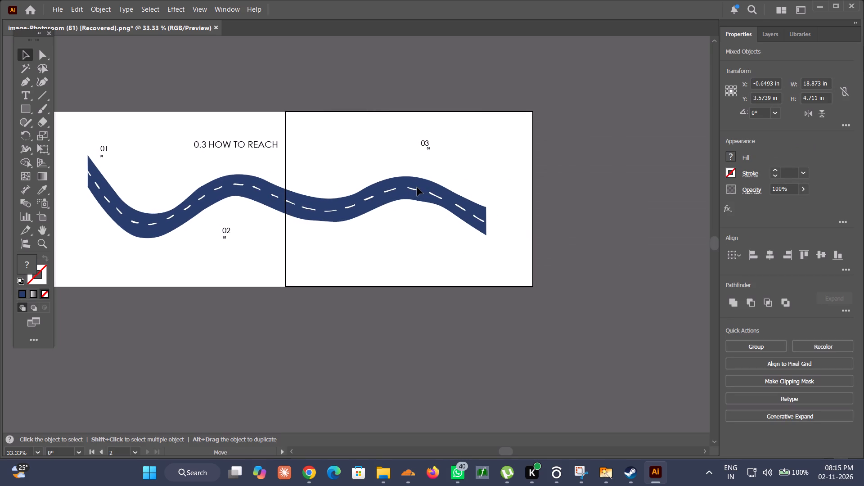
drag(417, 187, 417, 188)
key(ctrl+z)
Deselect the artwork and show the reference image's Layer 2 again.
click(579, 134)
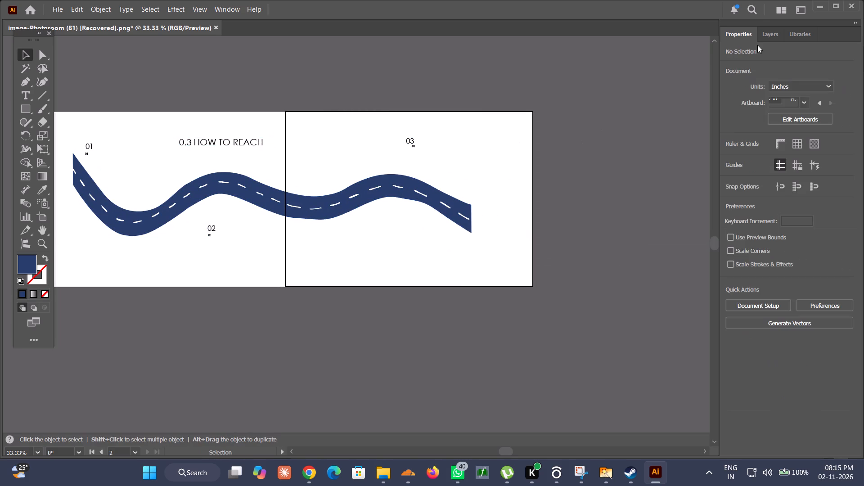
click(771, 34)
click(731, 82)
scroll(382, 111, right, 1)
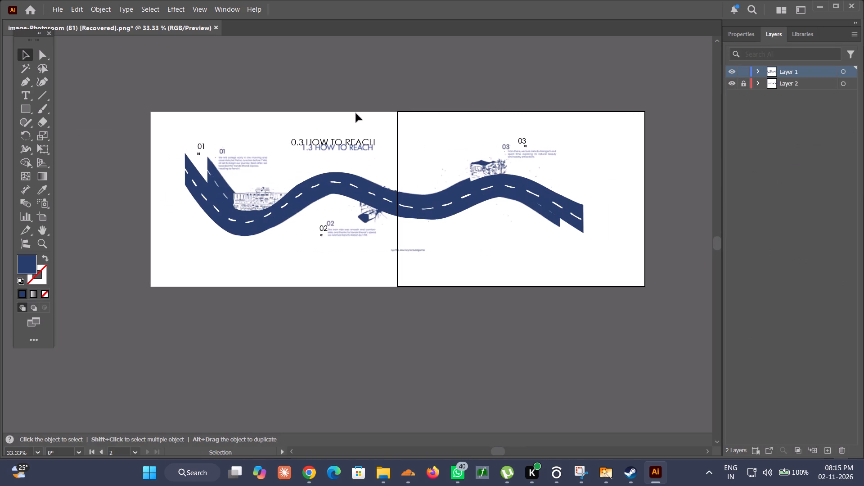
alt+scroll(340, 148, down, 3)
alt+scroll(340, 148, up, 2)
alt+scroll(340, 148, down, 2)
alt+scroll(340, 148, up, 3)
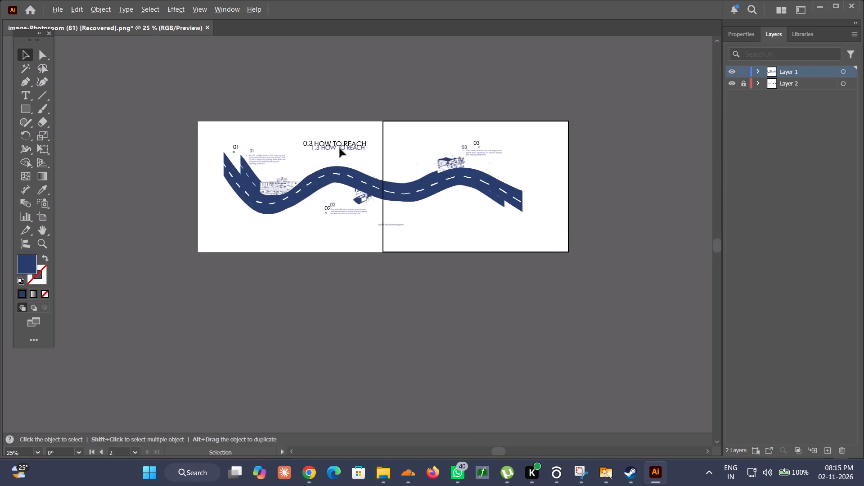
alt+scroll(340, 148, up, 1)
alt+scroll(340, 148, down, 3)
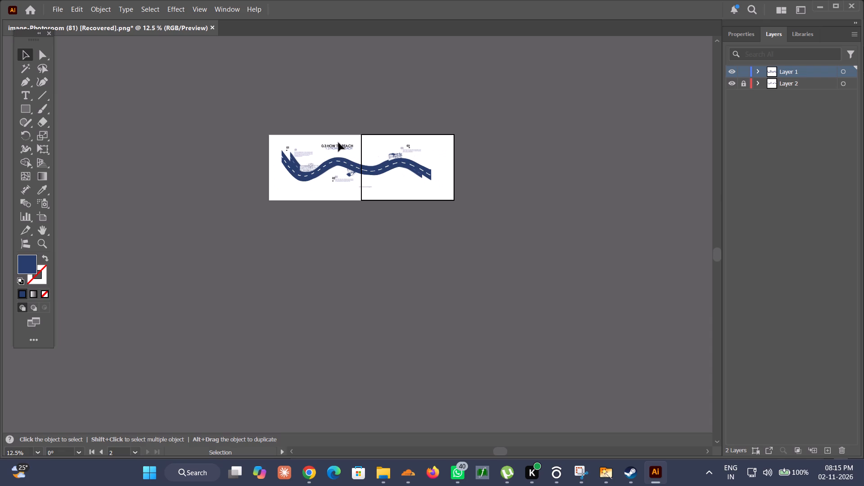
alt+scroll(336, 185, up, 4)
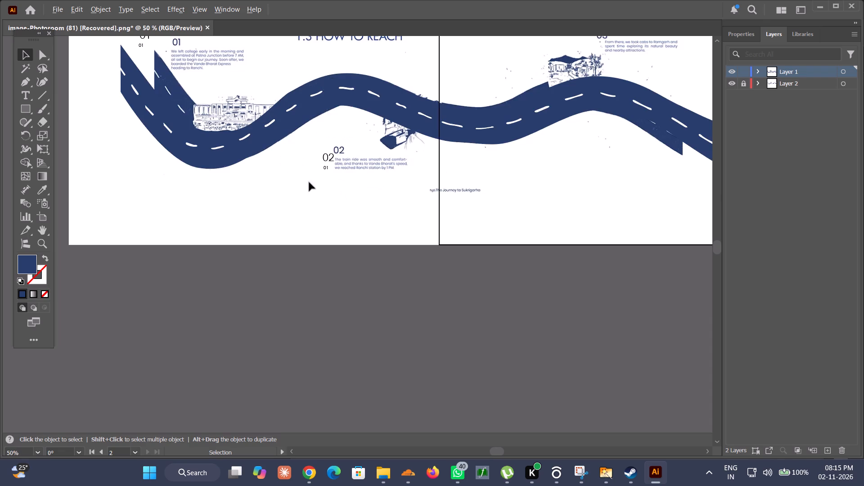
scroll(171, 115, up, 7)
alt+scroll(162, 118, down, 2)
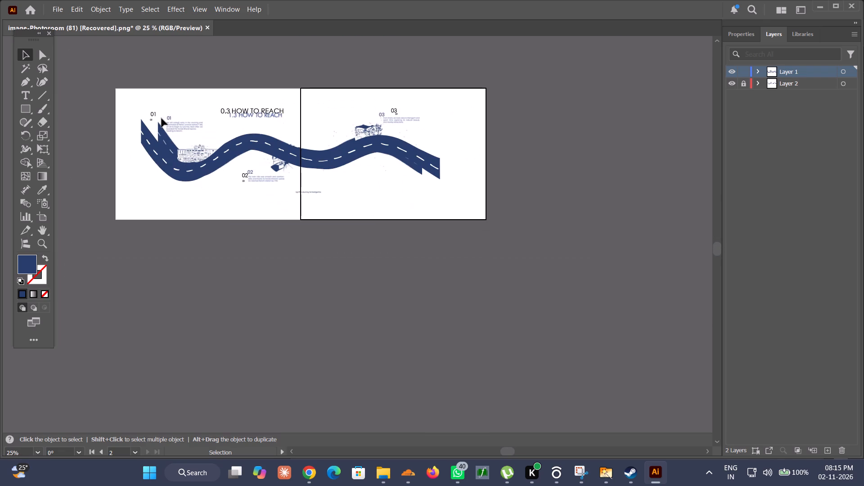
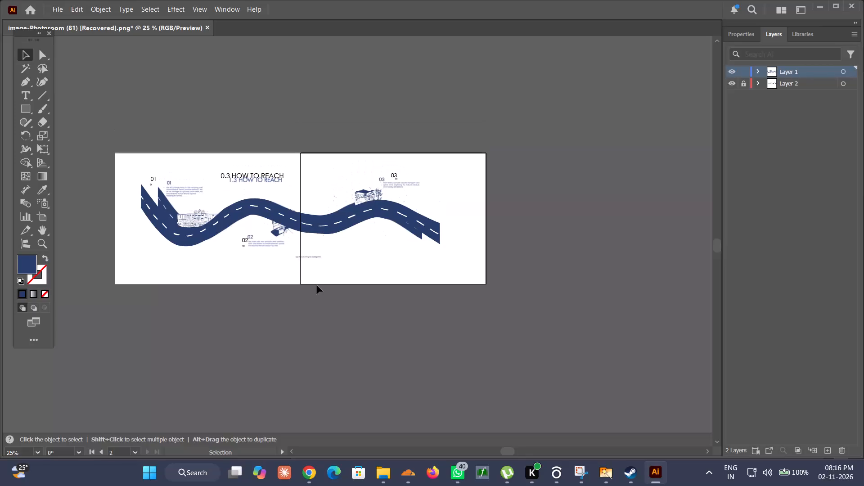
Replace the small 01 placeholder beneath the first black 01 numeral with "I left my house early in the morninh and".
scroll(317, 255, down, 2)
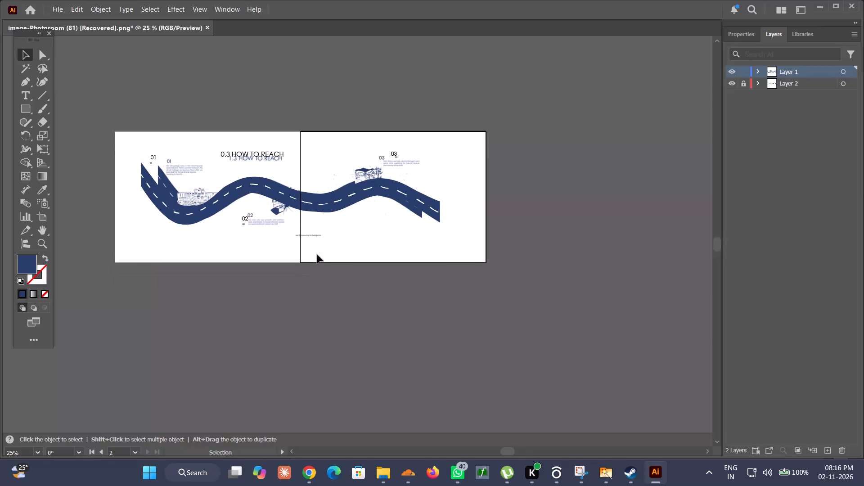
alt+scroll(277, 180, up, 2)
scroll(214, 169, right, 2)
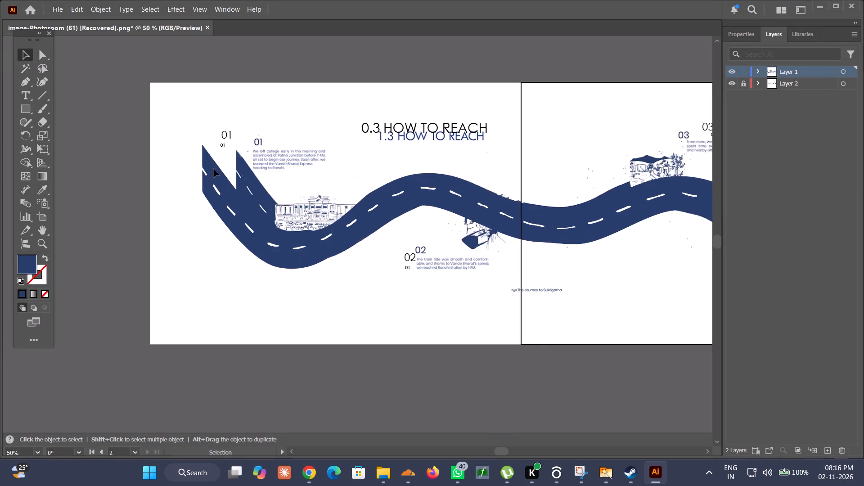
scroll(214, 169, right, 2)
alt+scroll(278, 155, up, 4)
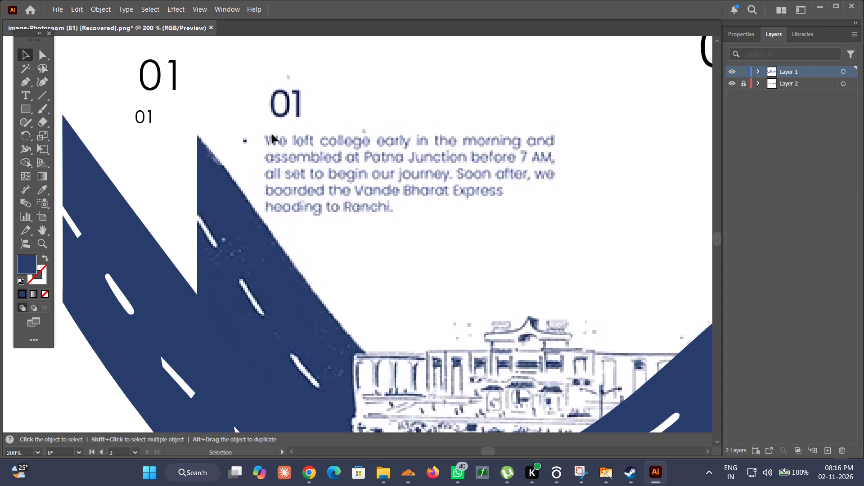
key(t)
click(27, 54)
alt+scroll(129, 67, down, 2)
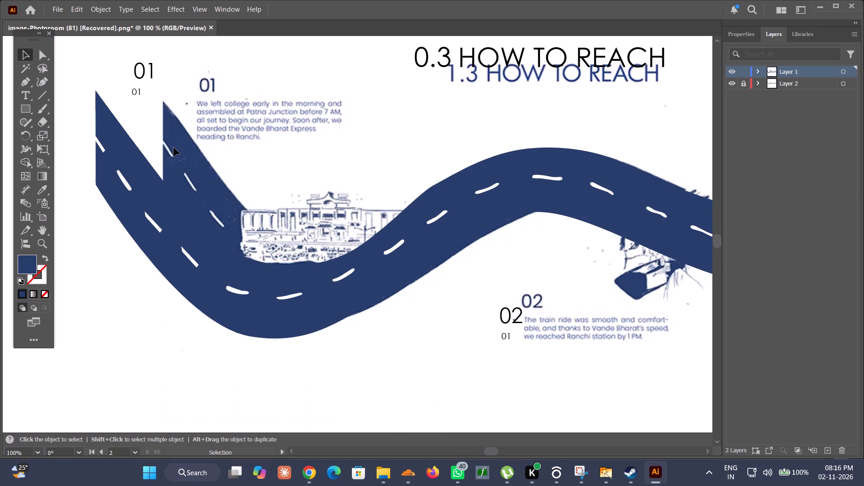
alt+scroll(142, 88, up, 2)
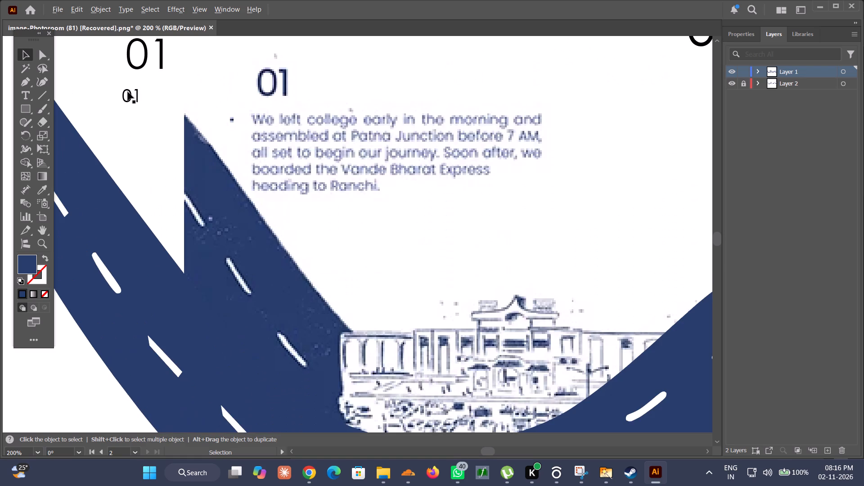
triple_click(128, 92)
click(127, 93)
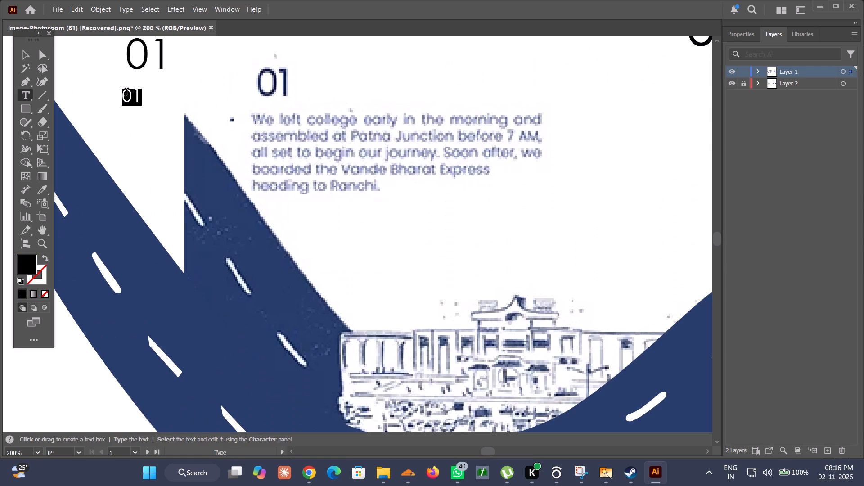
text(I)
key(space)
text(left)
key(space)
text(c)
key(BackSpace)
text(my house)
key(space)
key(w)
key(BackSpace)
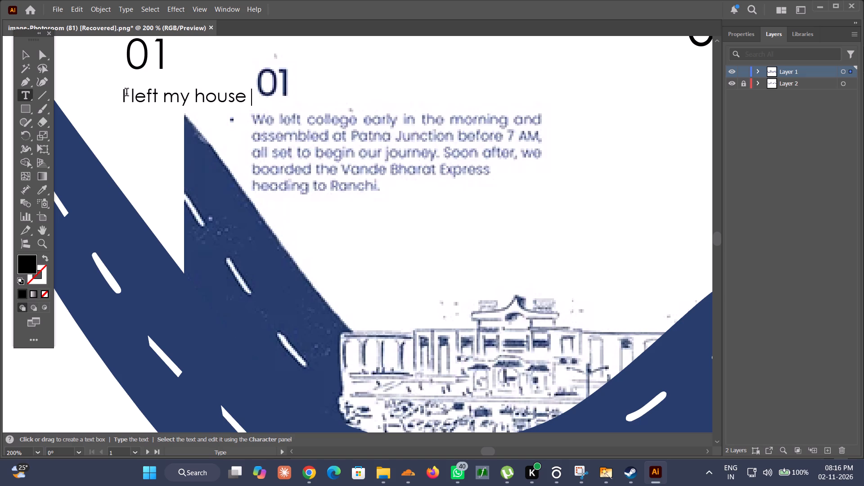
text(ear)
text(ly in the mor)
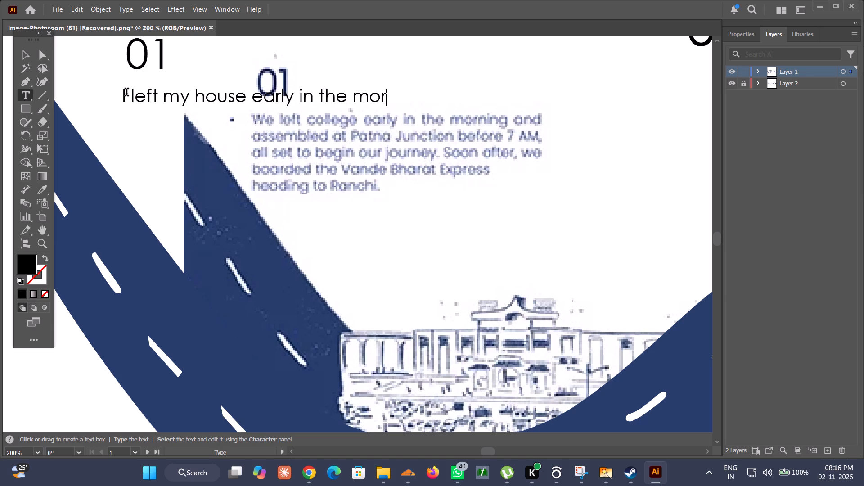
text(ninh and)
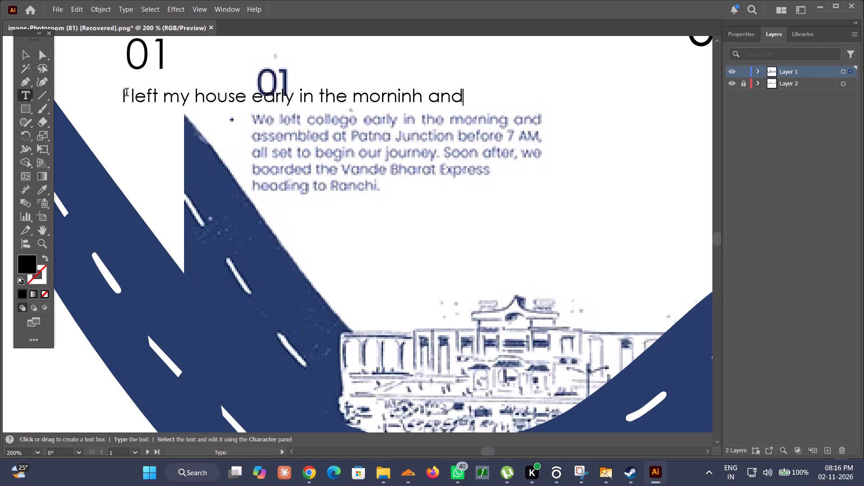
Add a second line to the text reading "arrived at Nigdi Bus Terminal before 7 AM,".
key(Return)
text(ass)
key(e)
key(BackSpace)
key(BackSpace)
key(BackSpace)
key(BackSpace)
text(went to)
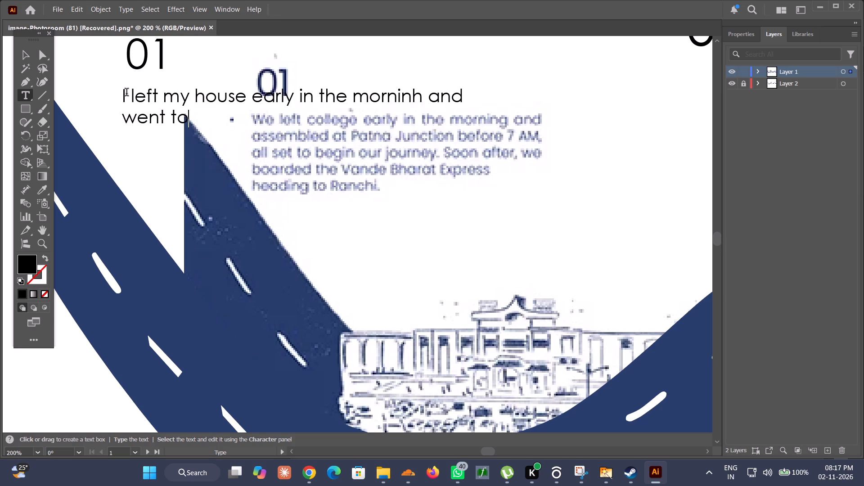
key(BackSpace)
key(BackSpace)
key(BackSpace)
key(BackSpace)
key(BackSpace)
key(BackSpace)
key(BackSpace)
text(arrived)
key(space)
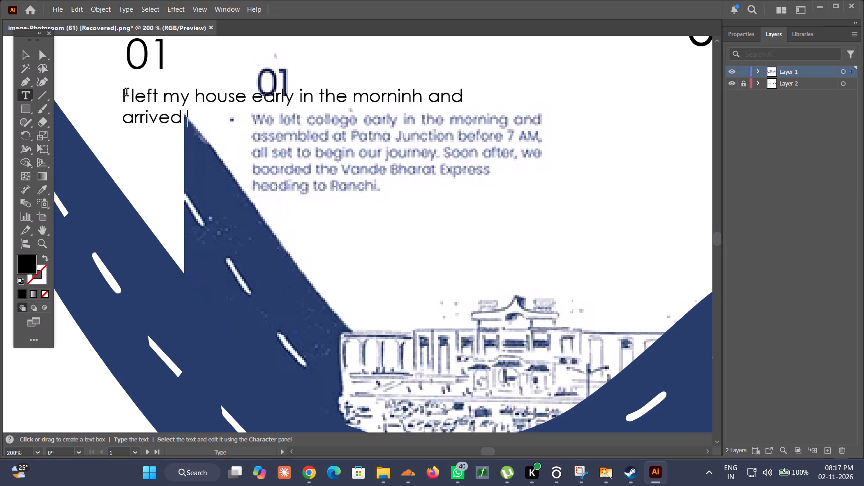
text(at)
key(space)
key(BackSpace)
text(di)
key(space)
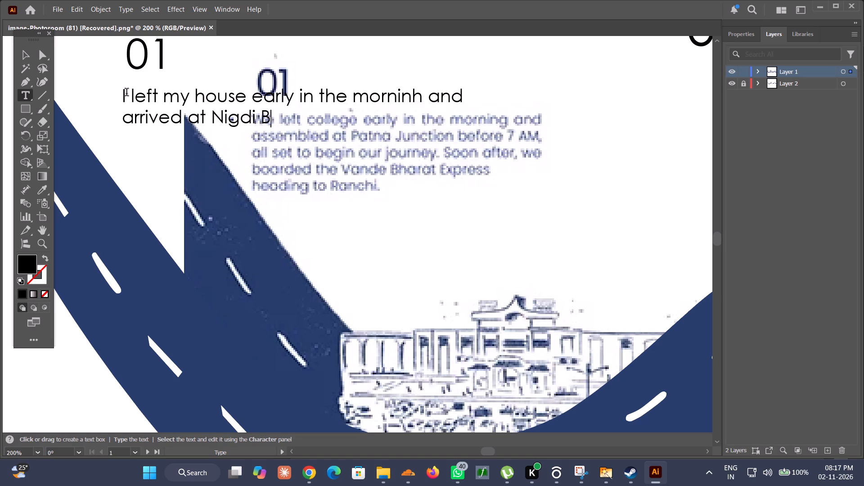
text(erminal)
key(space)
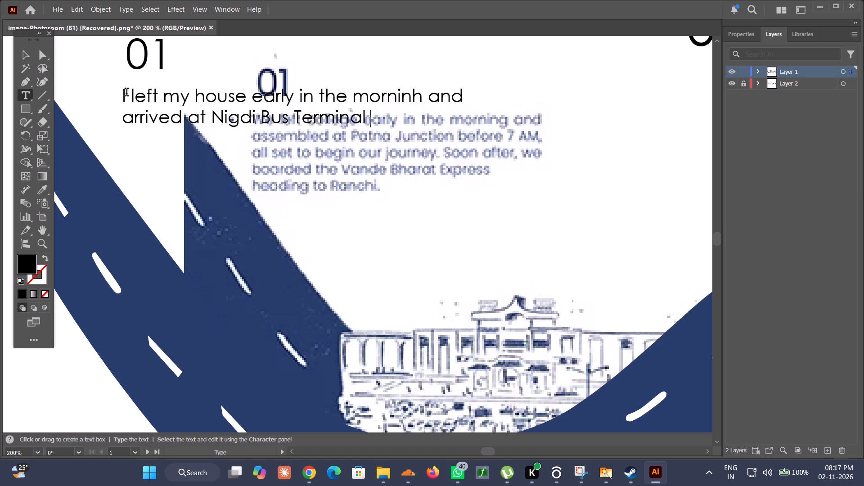
text(before)
key(space)
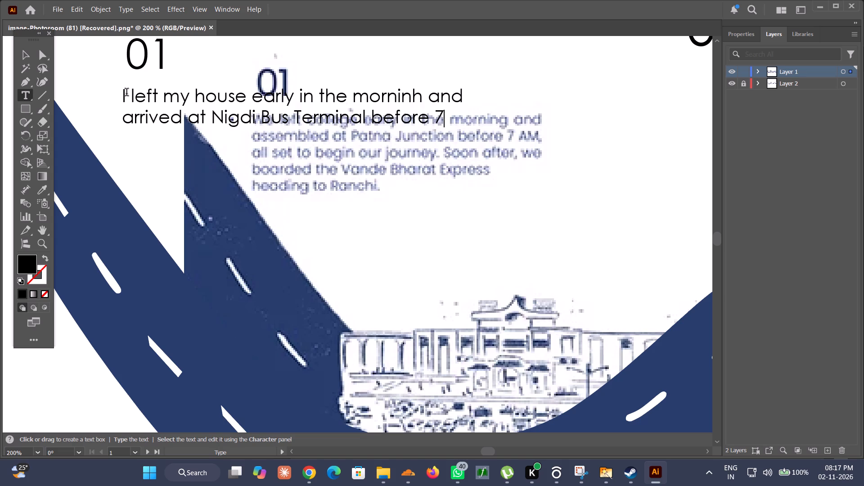
key(m)
key(comma)
Add a third line reading "all set to begin my journey. Soon after, we".
key(Return)
text(all set)
key(space)
text(to begin my journey)
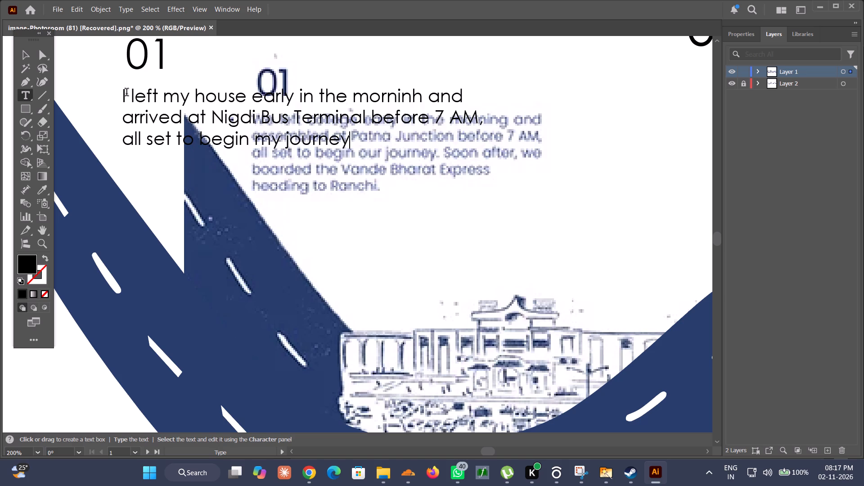
text(.)
key(space)
text(oon)
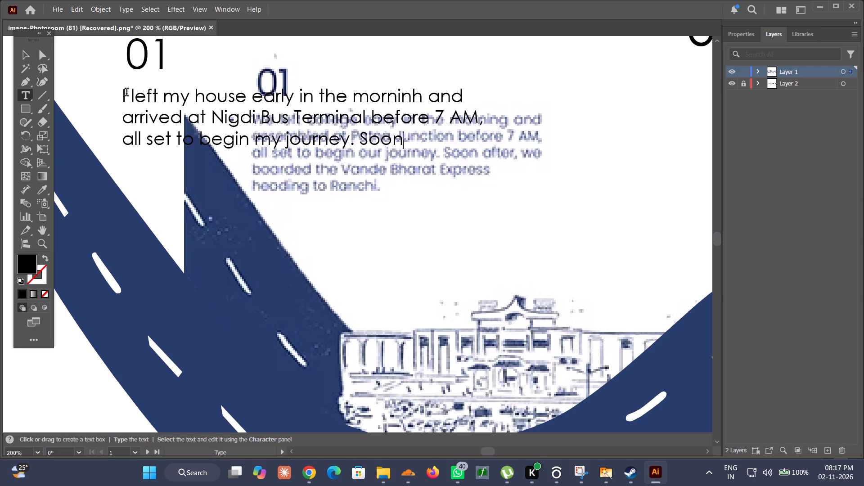
key(space)
text(after)
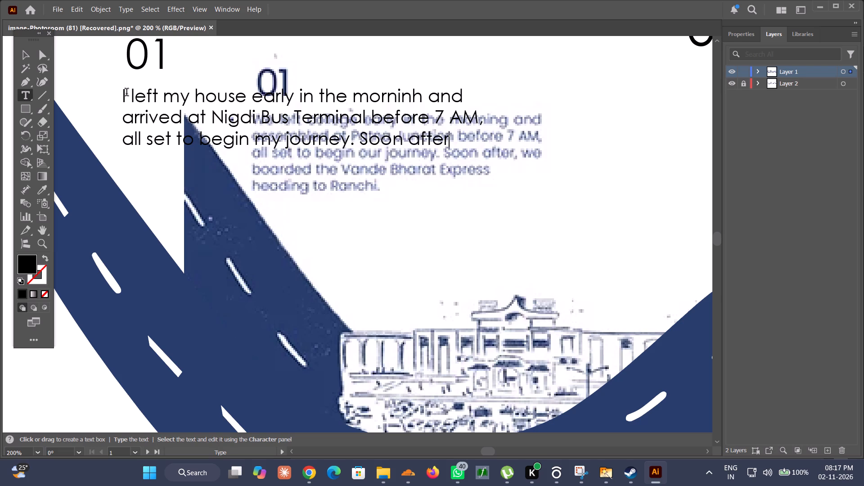
text(, we)
Add a fourth line to the first caption reading "boarded the 312 No. Bus heading to Kiwale." and finish editing.
key(Return)
text(boarded)
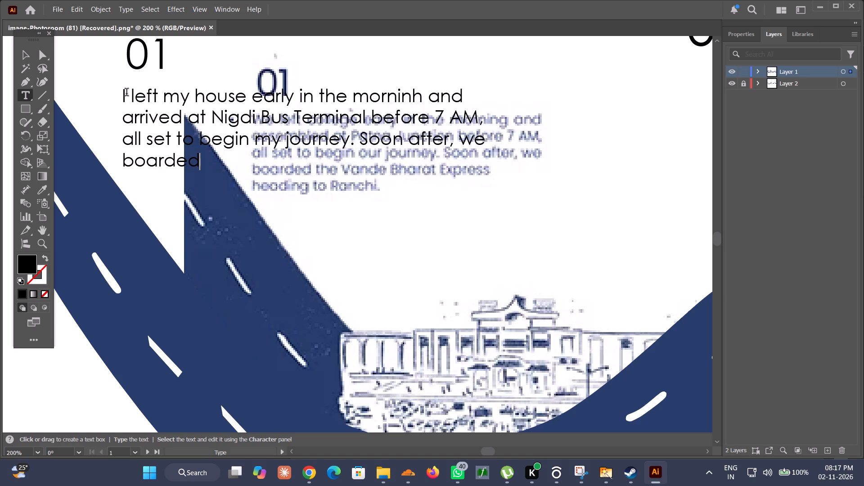
key(space)
text(the)
key(space)
text(312)
key(space)
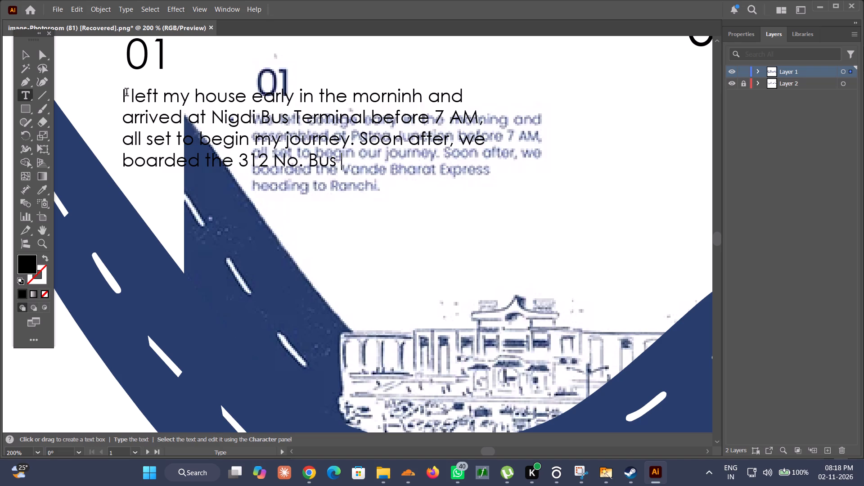
text(heading)
key(space)
text(to)
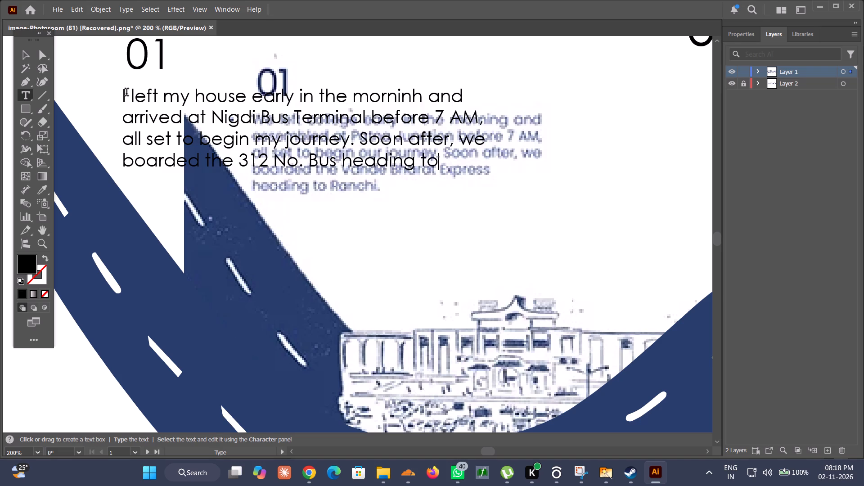
key(space)
key(BackSpace)
text(wal)
text(e.)
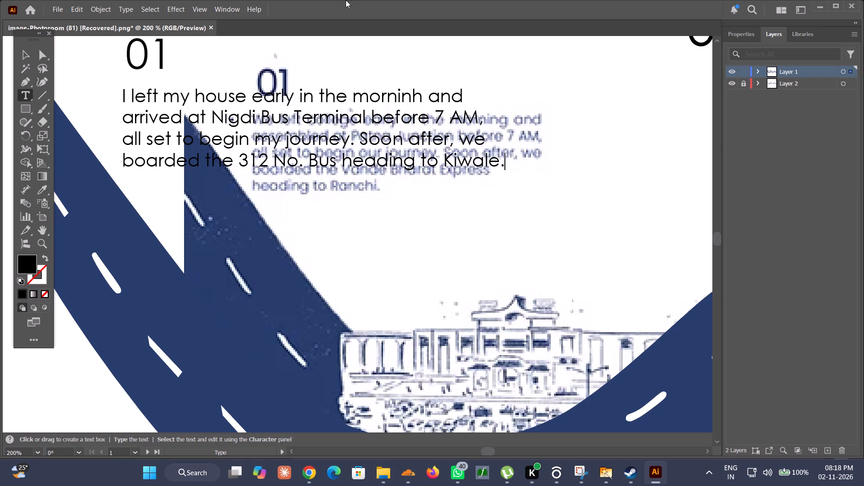
click(21, 54)
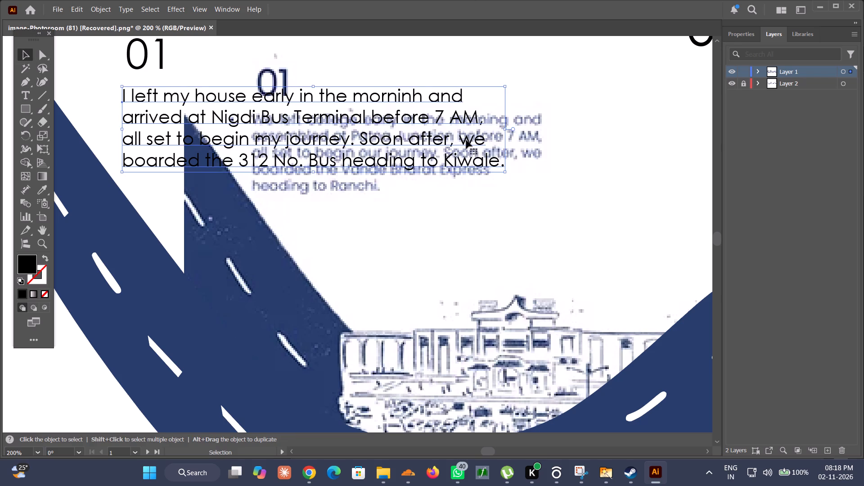
Select all four lines of the 01 caption and set the paragraph alignment to Justify all lines.
click(466, 140)
click(733, 31)
triple_click(432, 95)
click(432, 95)
drag(432, 95, 447, 155)
click(840, 346)
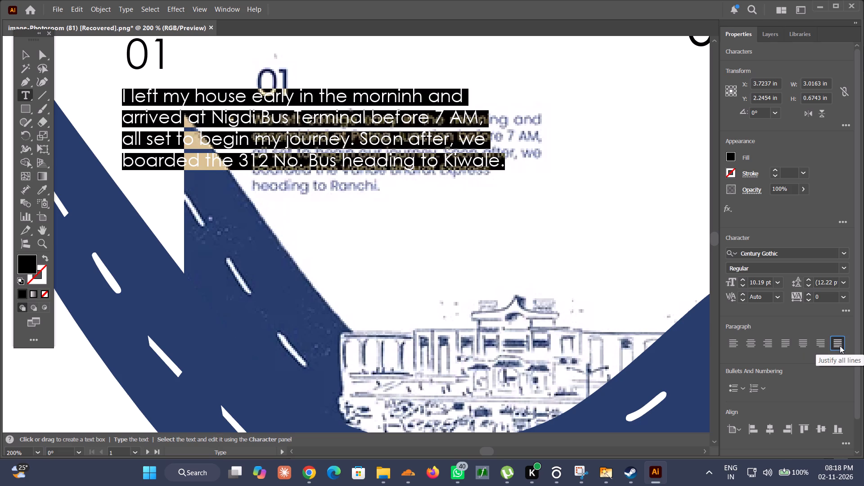
click(804, 340)
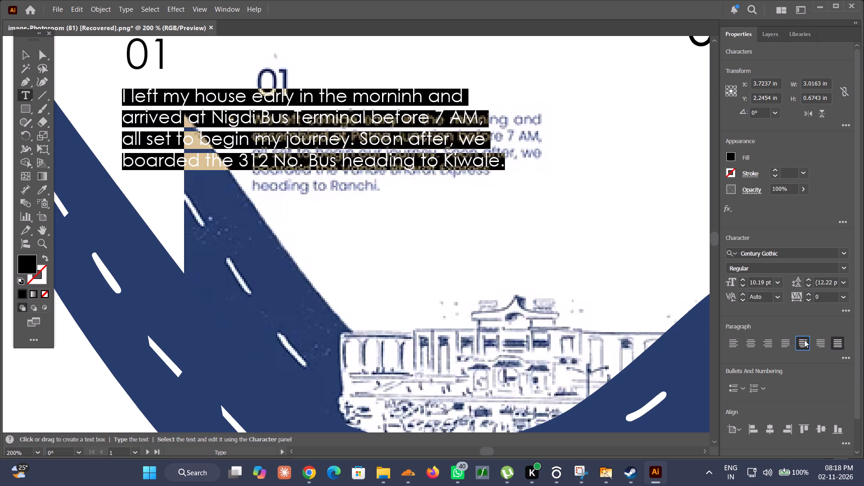
click(754, 345)
key(ctrl+z)
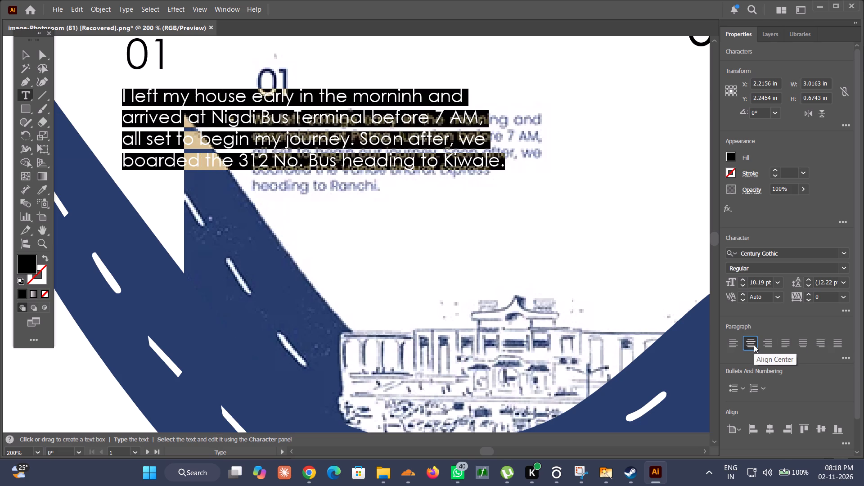
click(841, 344)
scroll(472, 246, right, 1)
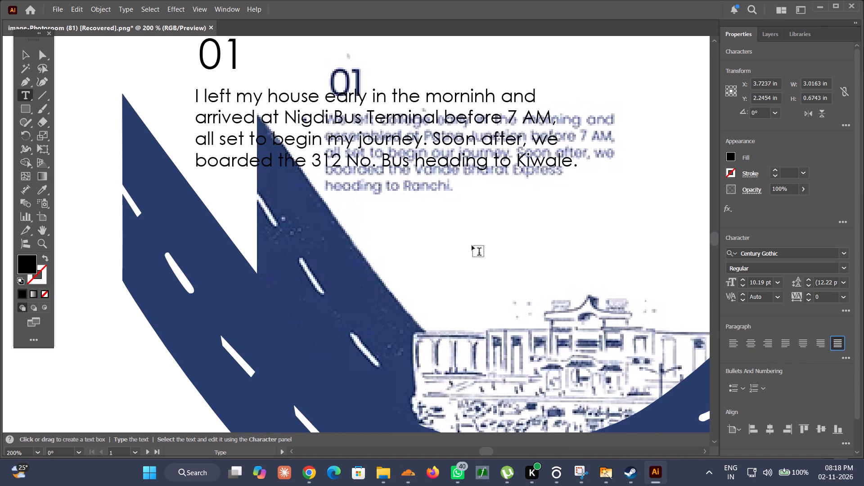
scroll(472, 246, right, 1)
click(23, 52)
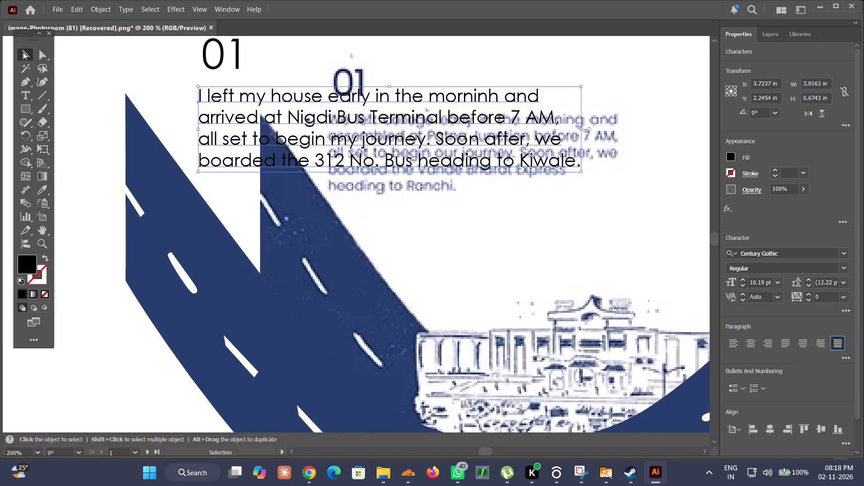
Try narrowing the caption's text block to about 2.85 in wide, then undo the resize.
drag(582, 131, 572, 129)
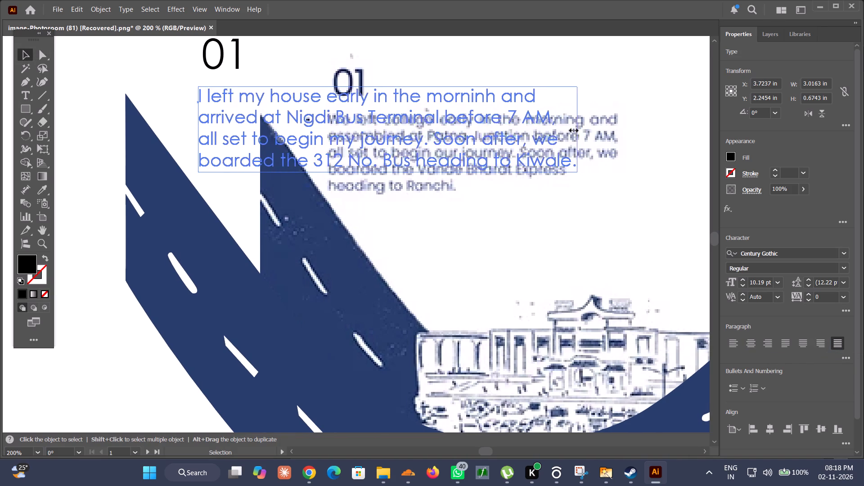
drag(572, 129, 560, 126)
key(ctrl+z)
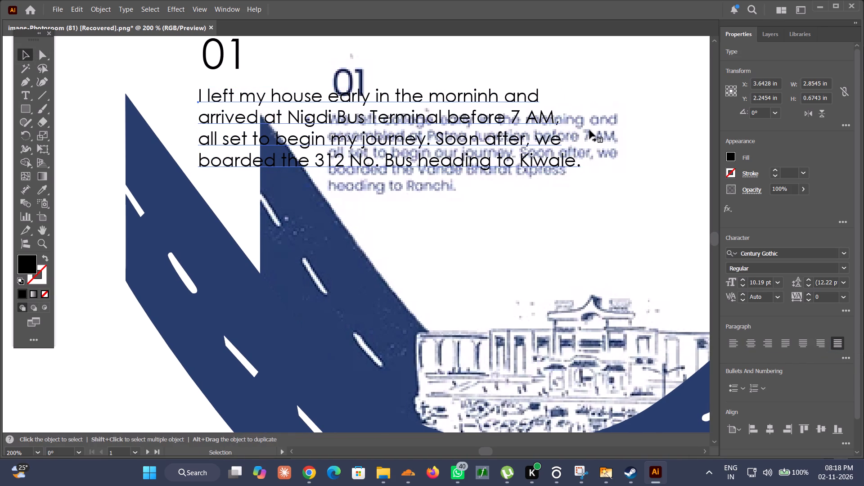
Convert the caption from point type to area type so the lines justify across the block, and deselect it.
click(589, 129)
double_click(589, 129)
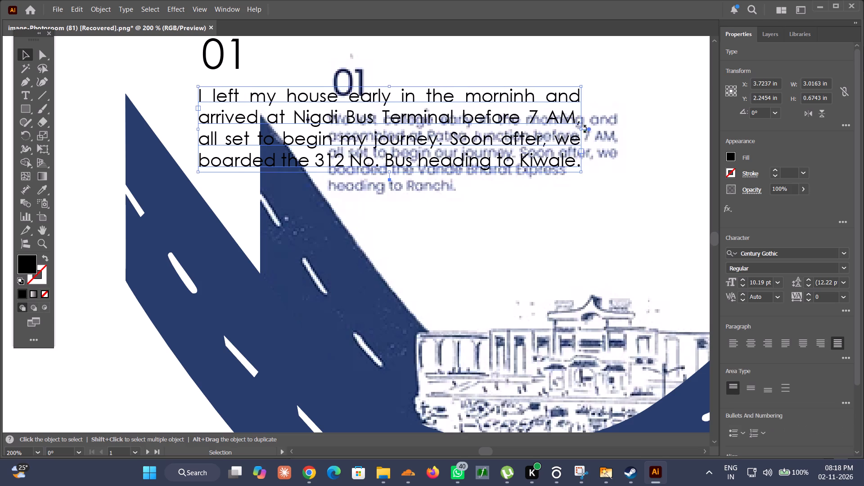
click(101, 68)
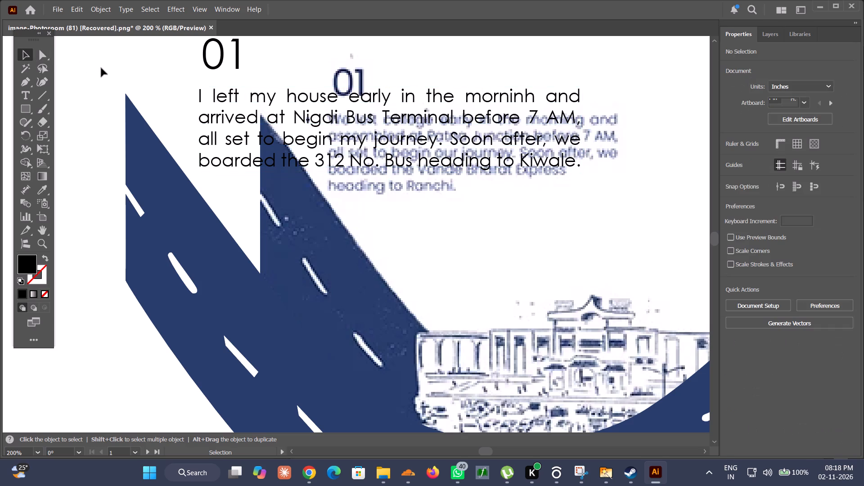
scroll(345, 120, up, 3)
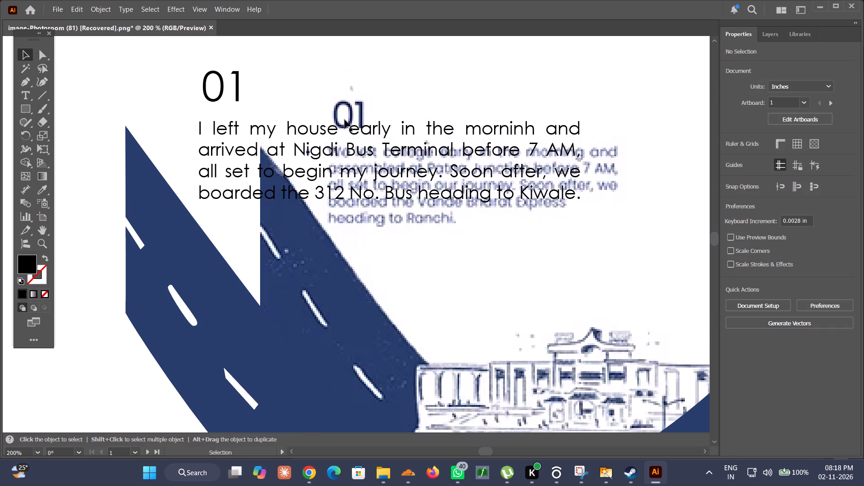